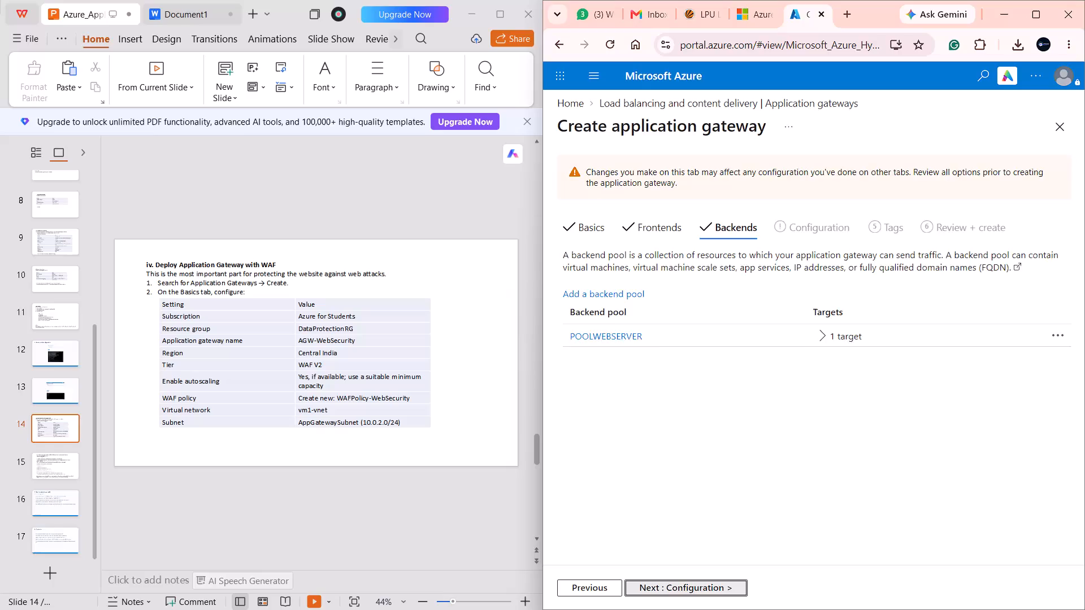
Start a new routing rule for the application gateway, named Rule-Webserver with priority 100.
{"action": "left_click", "coordinate": [808, 319]}
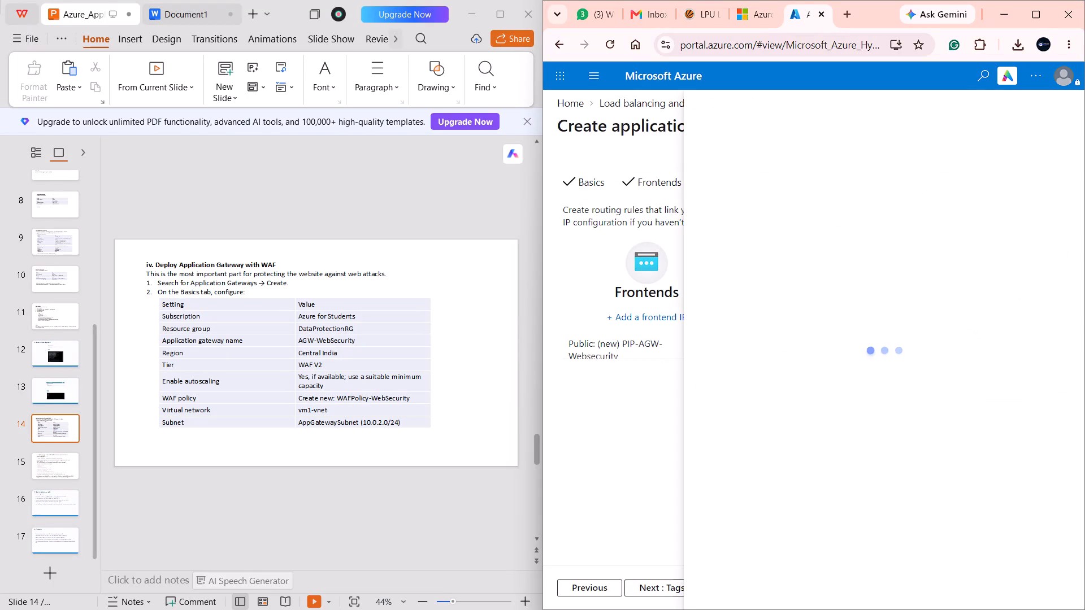
{"action": "left_click", "coordinate": [748, 190]}
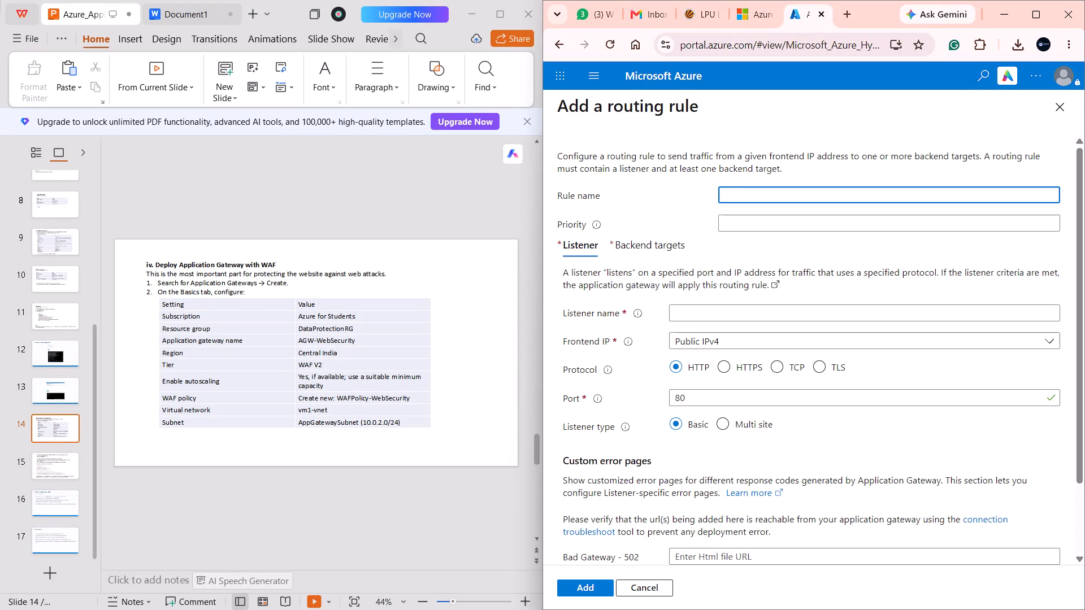
{"action": "type", "text": "Rule"}
{"action": "key", "text": "space"}
{"action": "key", "text": "BackSpace"}
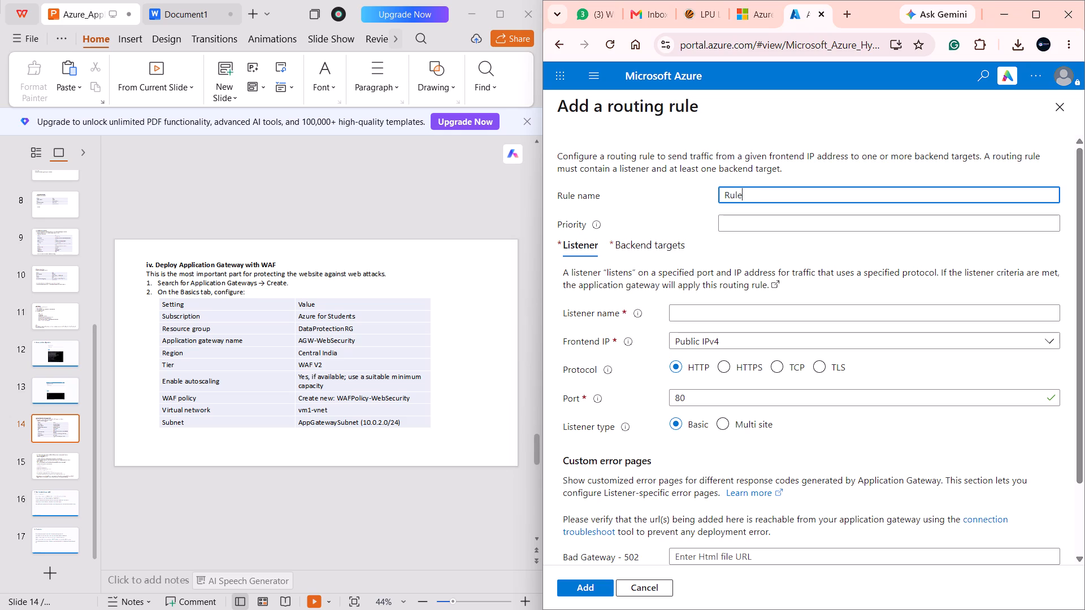
{"action": "type", "text": "-Webserver"}
{"action": "left_click", "coordinate": [760, 227]}
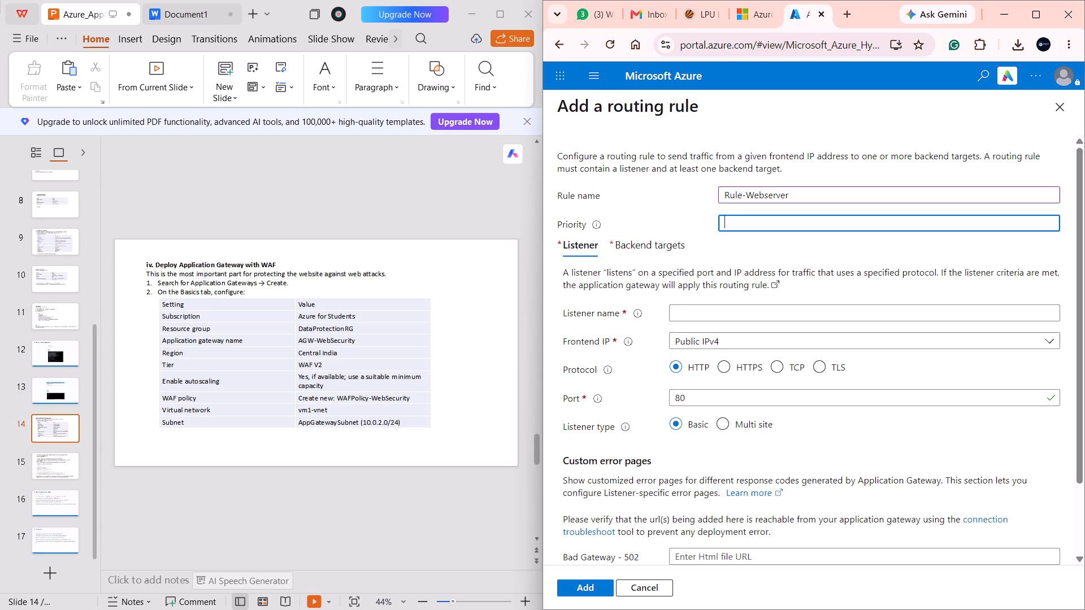
{"action": "type", "text": "100"}
Name the rule's listener listner-HTTP and review the remaining listener settings.
{"action": "left_click", "coordinate": [739, 320]}
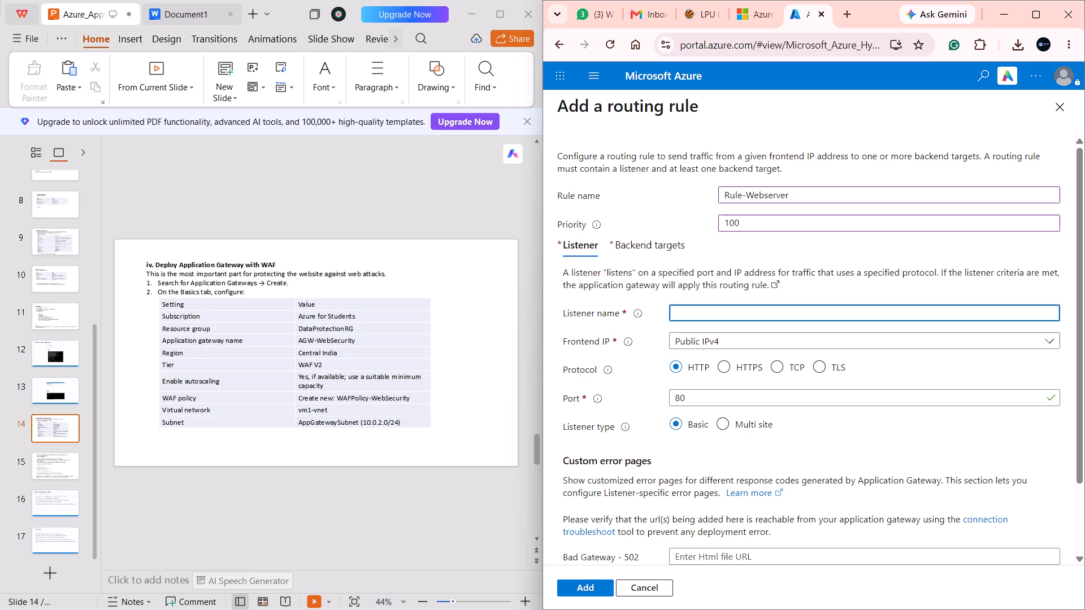
{"action": "type", "text": "list"}
{"action": "type", "text": "ner"}
{"action": "type", "text": "-HTTP"}
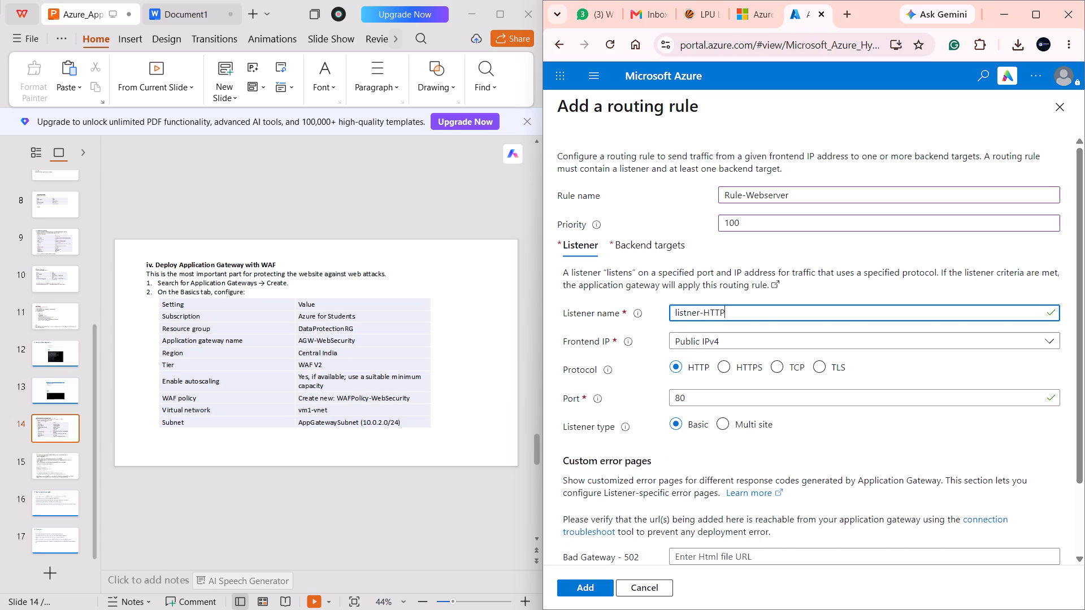
{"action": "scroll", "coordinate": [705, 389], "scroll_direction": "down", "scroll_amount": 2}
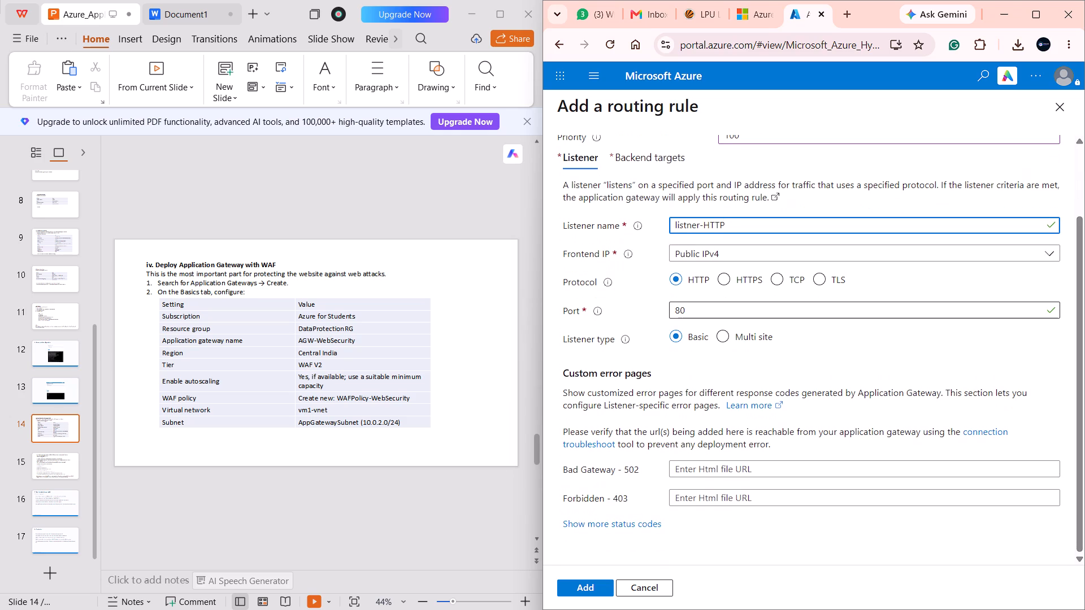
{"action": "scroll", "coordinate": [741, 393], "scroll_direction": "down", "scroll_amount": 1}
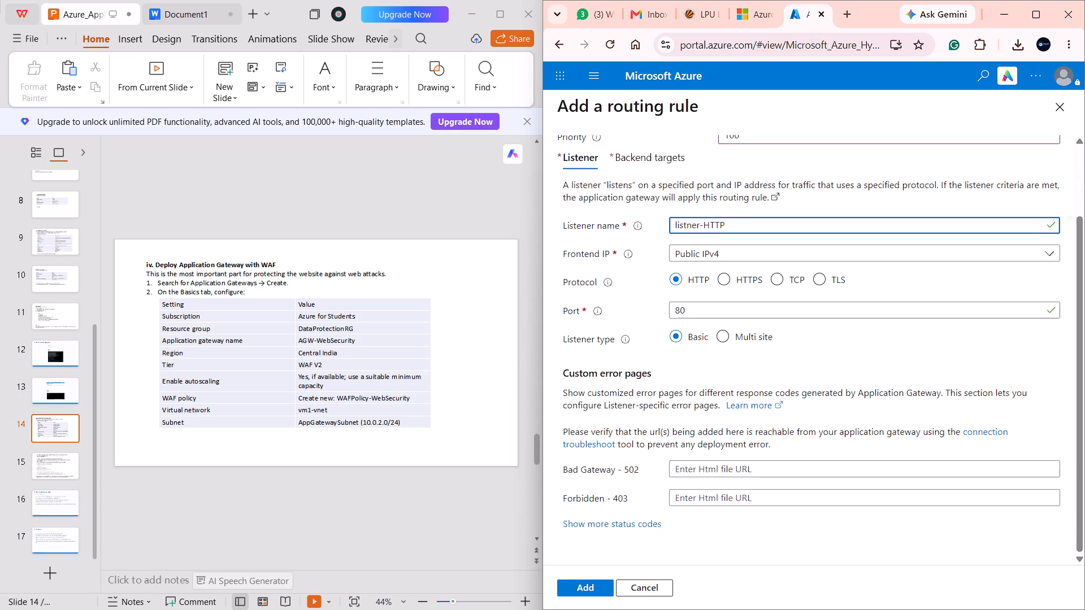
{"action": "scroll", "coordinate": [741, 393], "scroll_direction": "down", "scroll_amount": 1}
{"action": "scroll", "coordinate": [759, 455], "scroll_direction": "down", "scroll_amount": 2}
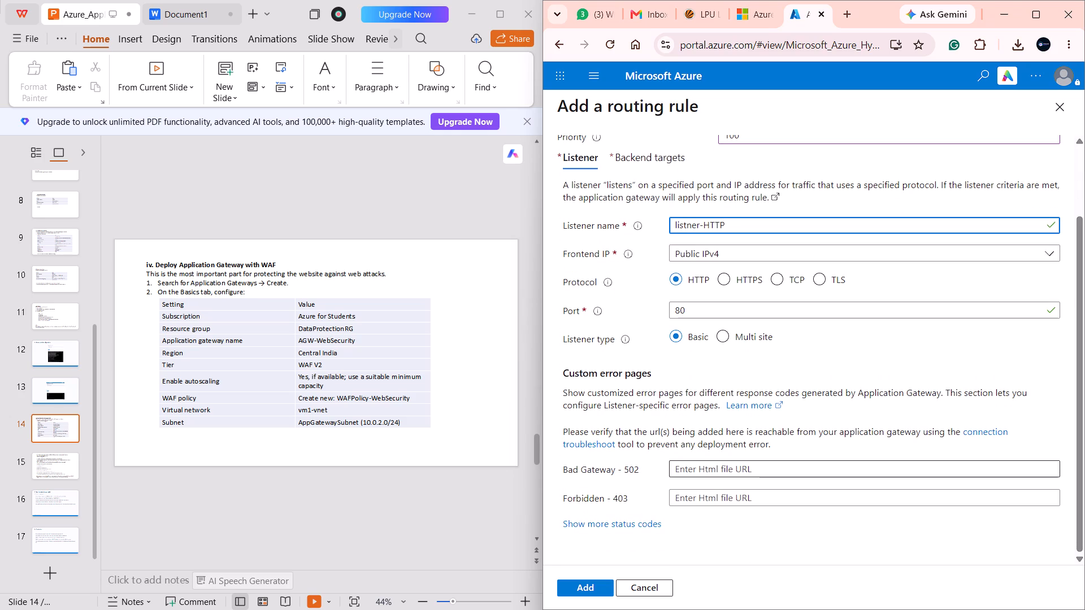
{"action": "scroll", "coordinate": [668, 424], "scroll_direction": "up", "scroll_amount": 3}
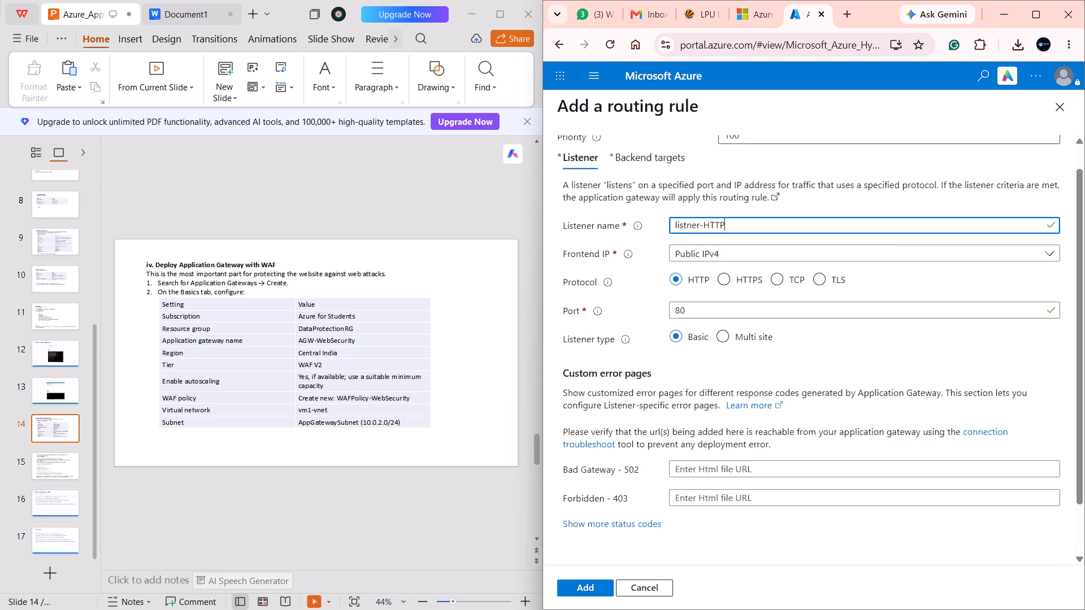
{"action": "scroll", "coordinate": [668, 424], "scroll_direction": "up", "scroll_amount": 3}
Maximize the browser and capture a screenshot of the portal page showing the routing rule form.
{"action": "key", "text": "Print"}
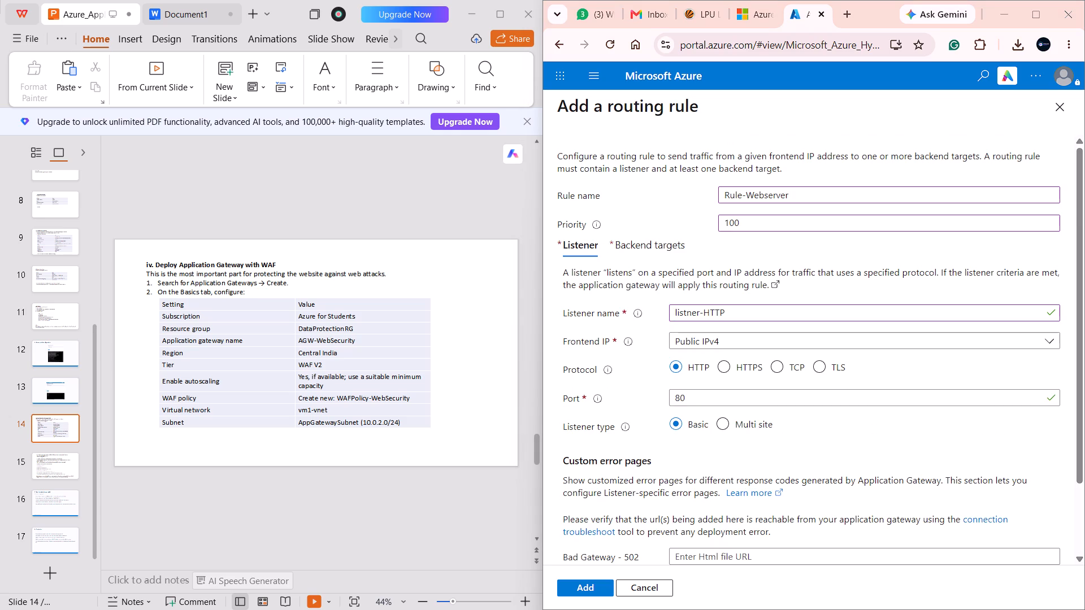
{"action": "left_click", "coordinate": [642, 29]}
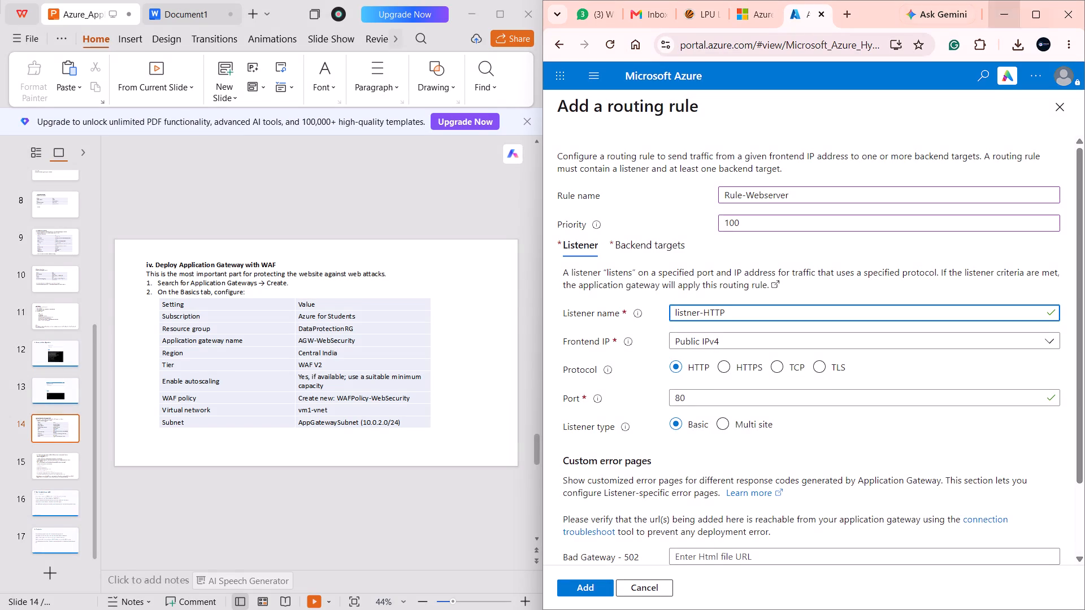
{"action": "left_click", "coordinate": [1029, 13]}
{"action": "key", "text": "Print"}
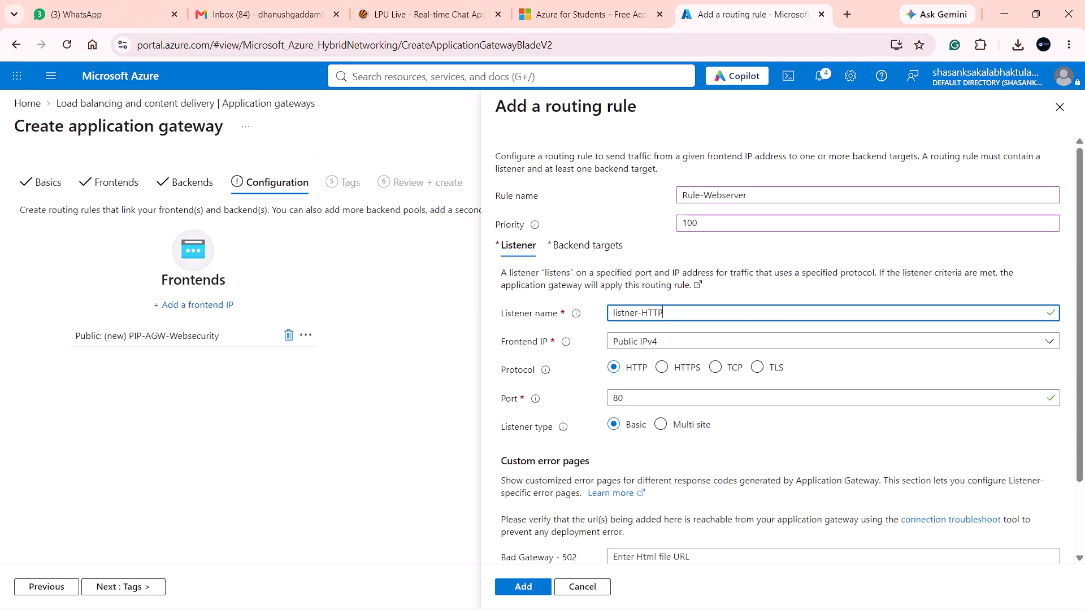
{"action": "scroll", "coordinate": [0, 129], "scroll_direction": "down", "scroll_amount": 1}
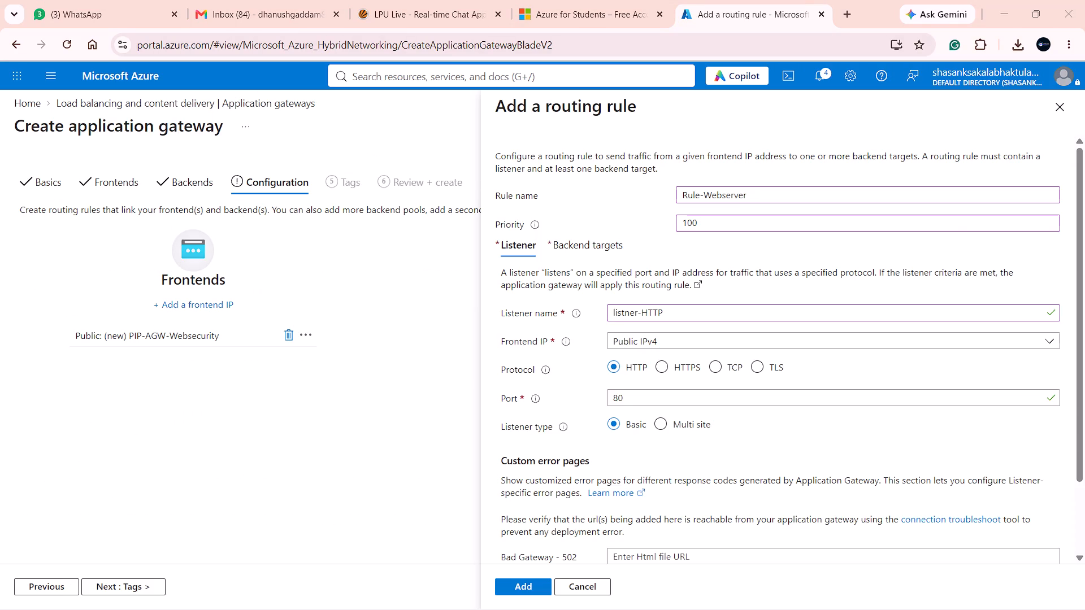
{"action": "scroll", "coordinate": [0, 84], "scroll_direction": "down", "scroll_amount": 1}
{"action": "left_click_drag", "start_coordinate": [0, 84], "coordinate": [1083, 607]}
{"action": "scroll", "coordinate": [18, 114], "scroll_direction": "right", "scroll_amount": 6}
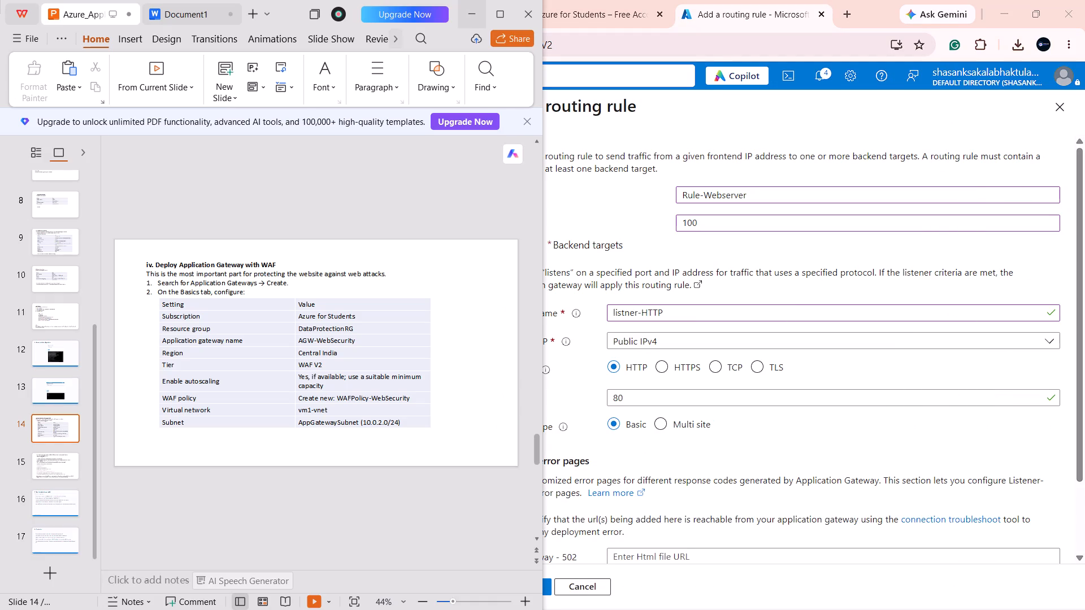
Switch to WPS Office, maximize its window and bring up Document1.
{"action": "left_click", "coordinate": [487, 20]}
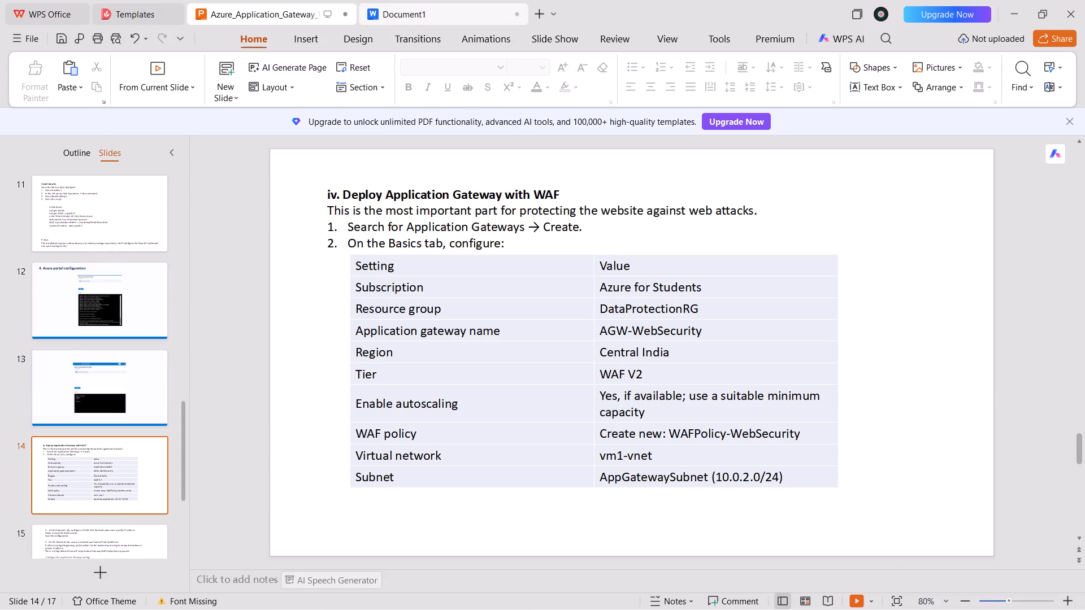
{"action": "left_click", "coordinate": [413, 12]}
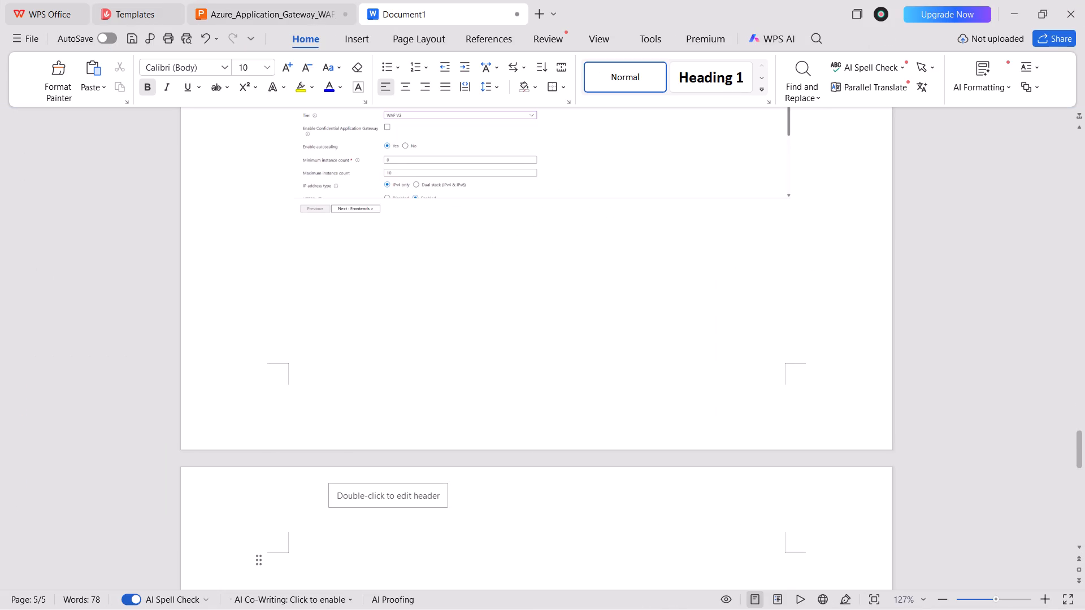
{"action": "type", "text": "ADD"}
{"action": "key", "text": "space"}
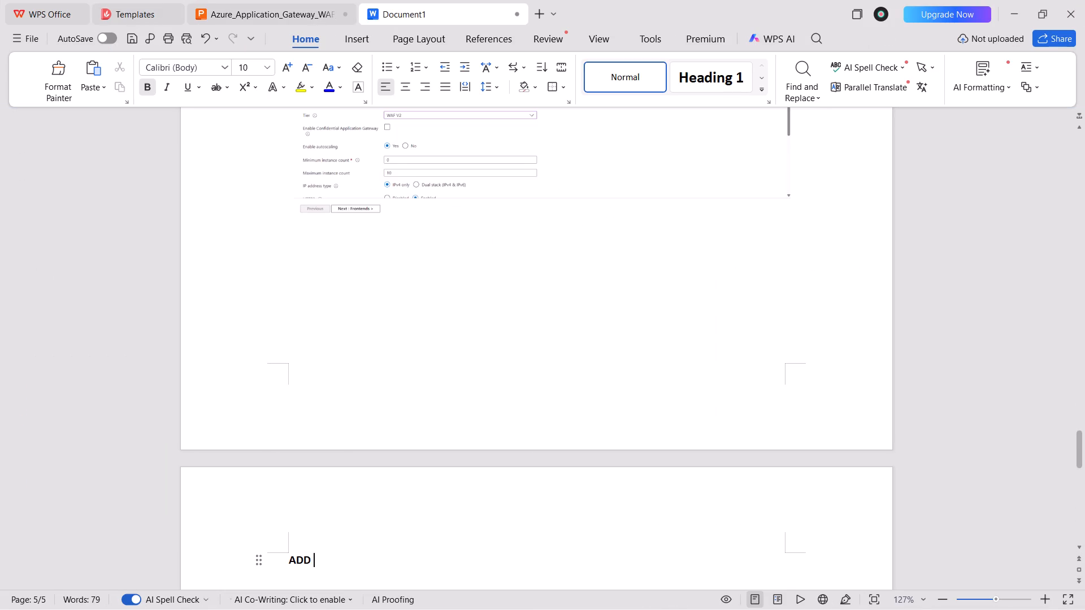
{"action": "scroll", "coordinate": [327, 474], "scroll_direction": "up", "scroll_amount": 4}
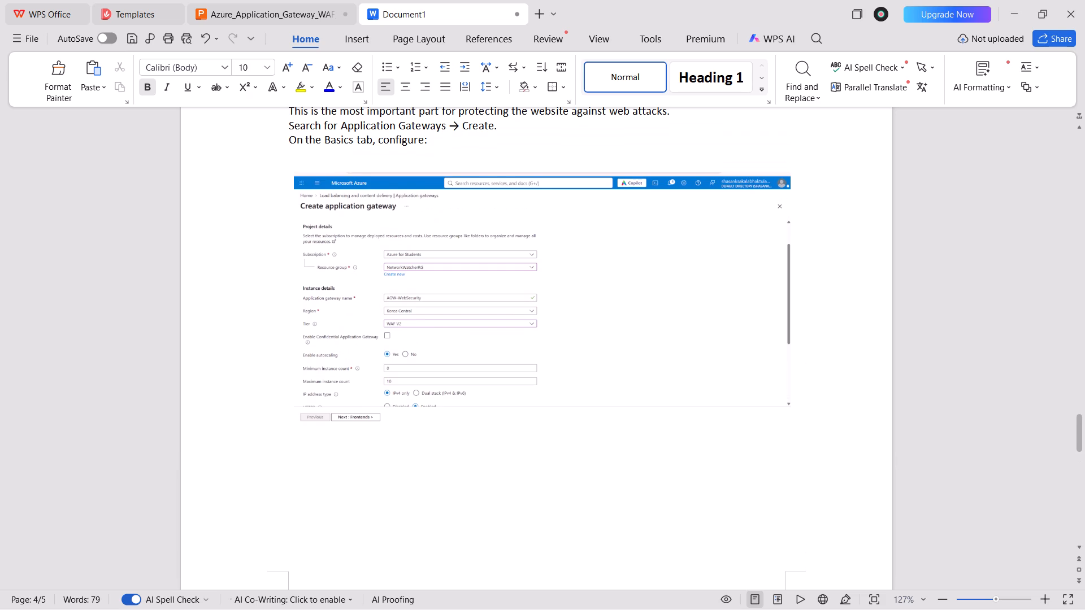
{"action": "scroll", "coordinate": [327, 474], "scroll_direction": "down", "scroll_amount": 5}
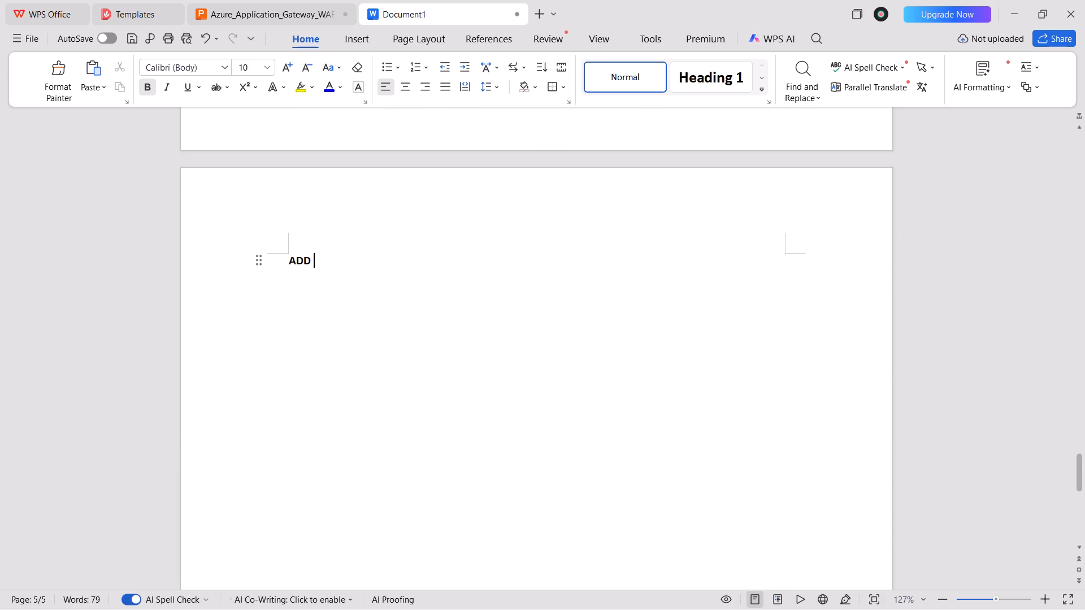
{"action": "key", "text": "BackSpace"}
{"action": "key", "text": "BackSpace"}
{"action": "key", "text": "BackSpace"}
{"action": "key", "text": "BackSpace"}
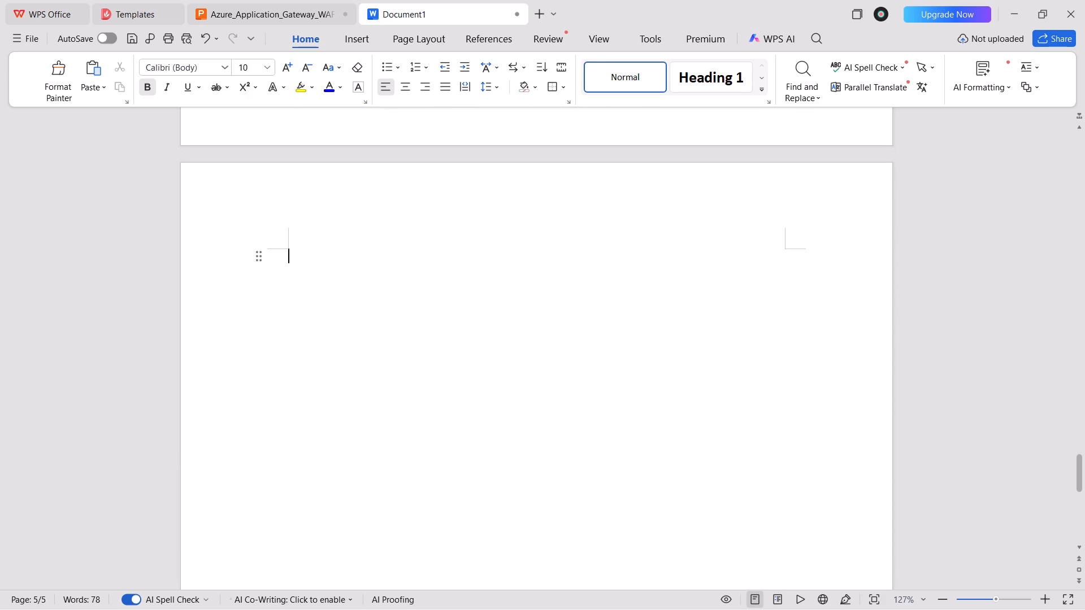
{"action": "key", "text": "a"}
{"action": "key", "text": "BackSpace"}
Write the line "AFTER ADDING FRONTEND AND BACKEND" at the start of the document's fifth page.
{"action": "type", "text": "AFTER ADDING"}
{"action": "key", "text": "space"}
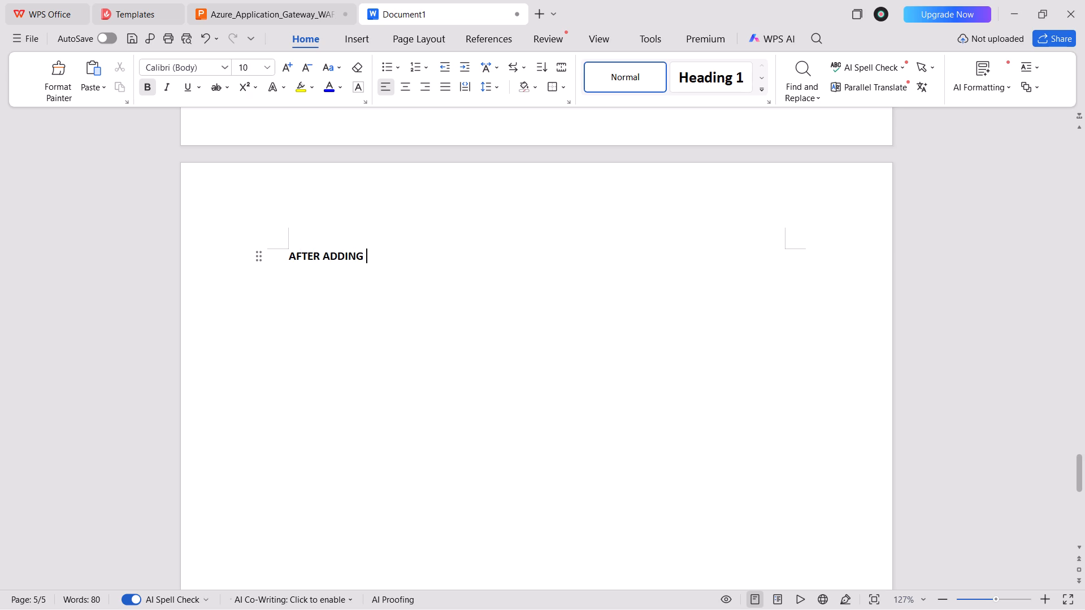
{"action": "type", "text": "FRONTEND,"}
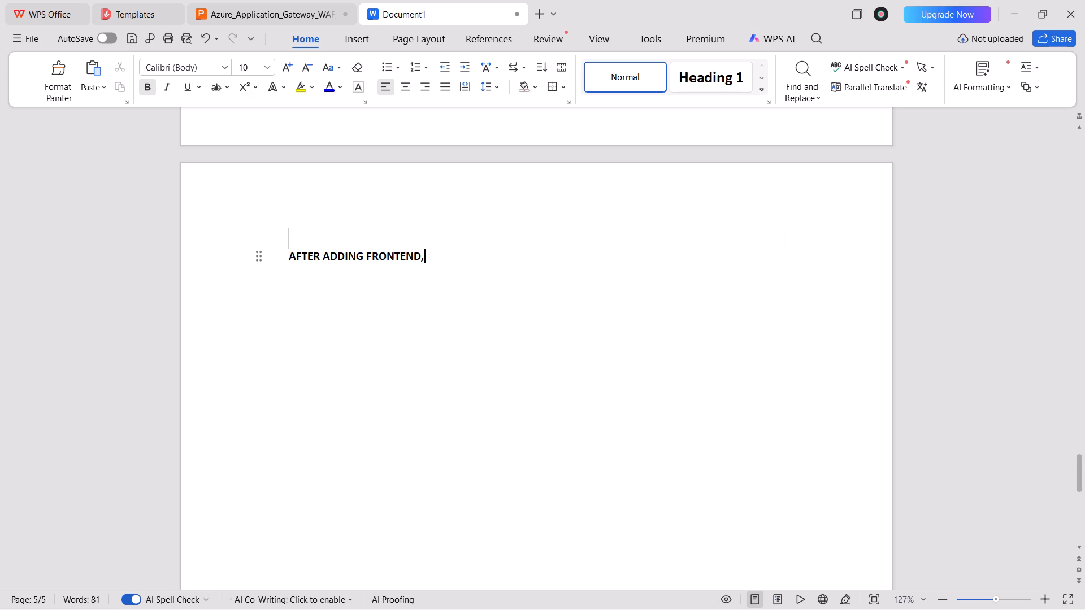
{"action": "key", "text": "space"}
{"action": "key", "text": "BackSpace"}
{"action": "key", "text": "BackSpace"}
{"action": "key", "text": "space"}
{"action": "type", "text": "AND BA"}
{"action": "type", "text": "CKEND"}
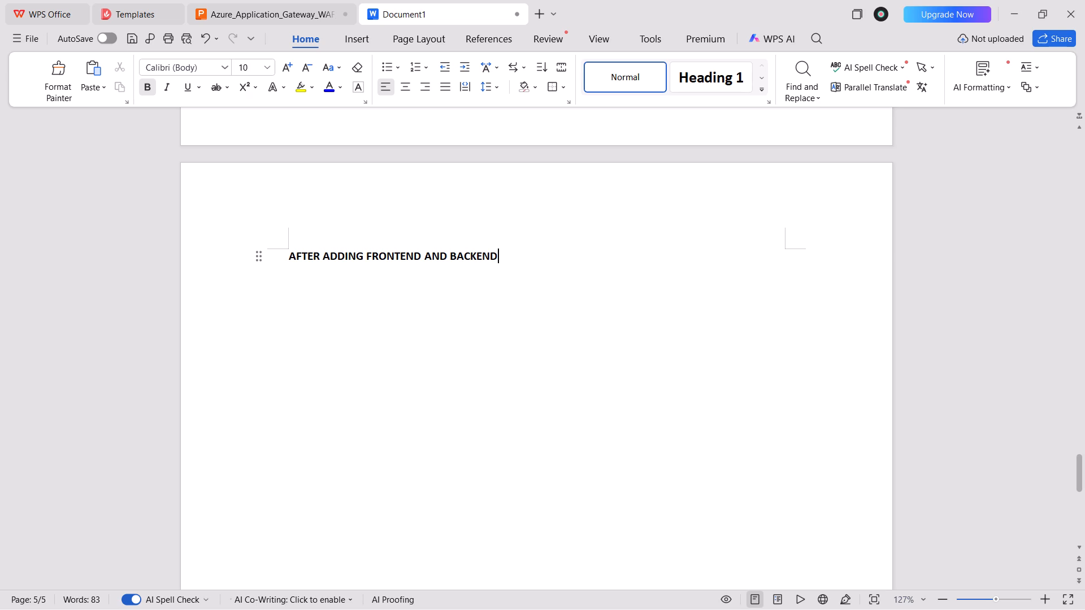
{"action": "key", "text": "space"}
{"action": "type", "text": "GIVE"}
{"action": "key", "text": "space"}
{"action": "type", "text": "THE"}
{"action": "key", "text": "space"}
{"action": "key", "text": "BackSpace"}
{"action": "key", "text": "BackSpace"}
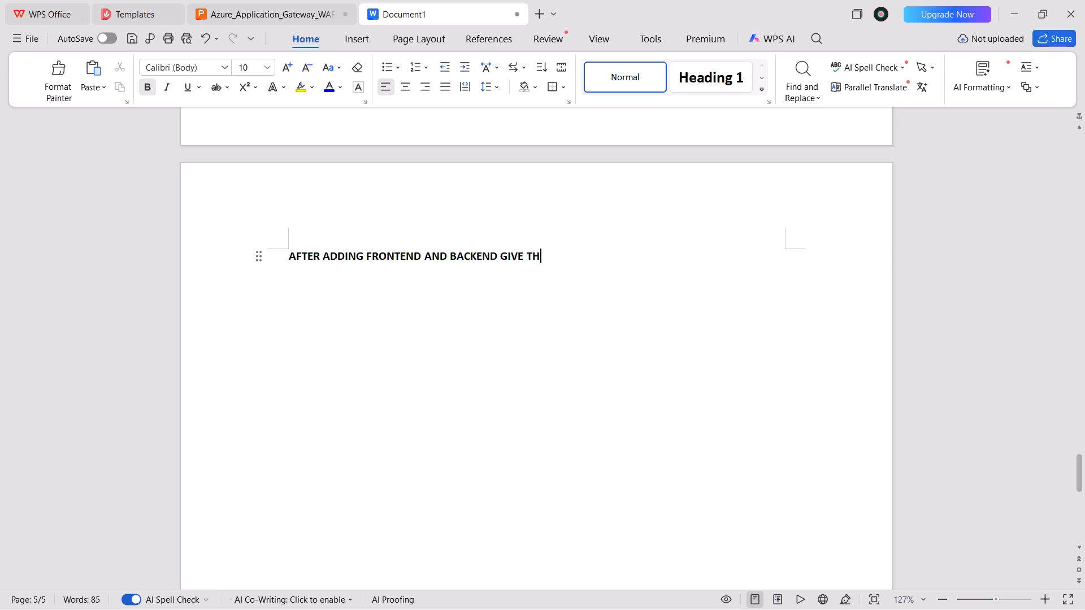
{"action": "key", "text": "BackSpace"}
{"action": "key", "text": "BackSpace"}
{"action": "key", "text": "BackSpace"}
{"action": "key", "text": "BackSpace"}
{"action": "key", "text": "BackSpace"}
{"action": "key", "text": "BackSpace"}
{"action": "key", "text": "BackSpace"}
Add a second line reading "GIVE THE CONFIGURATION" directly below the frontend and backend line.
{"action": "key", "text": "shift+Return"}
{"action": "type", "text": "GIVE THE CONFIG"}
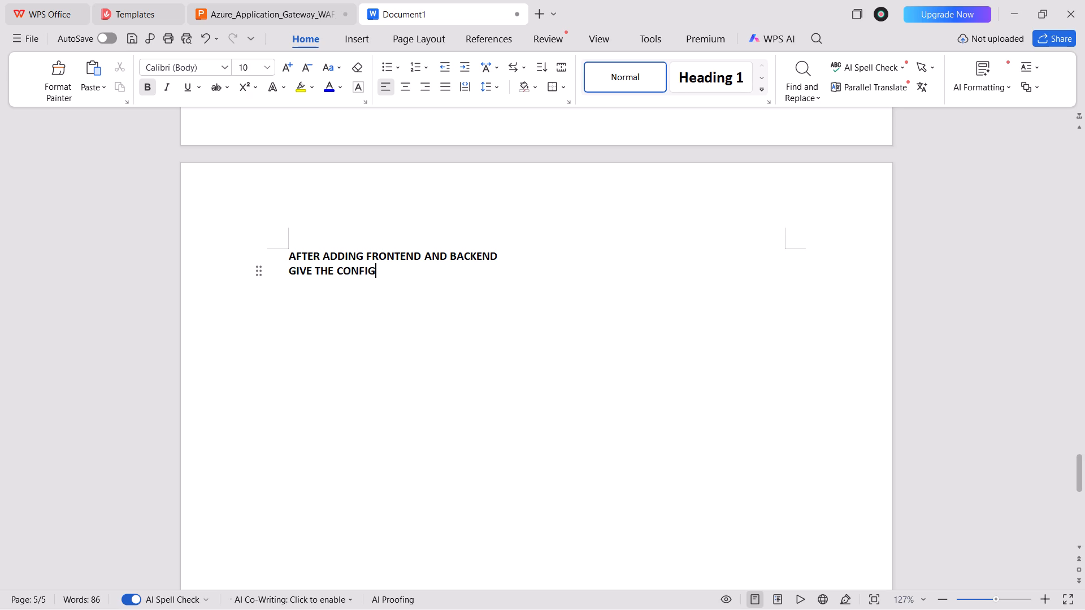
{"action": "type", "text": "URATION"}
{"action": "left_click", "coordinate": [353, 287]}
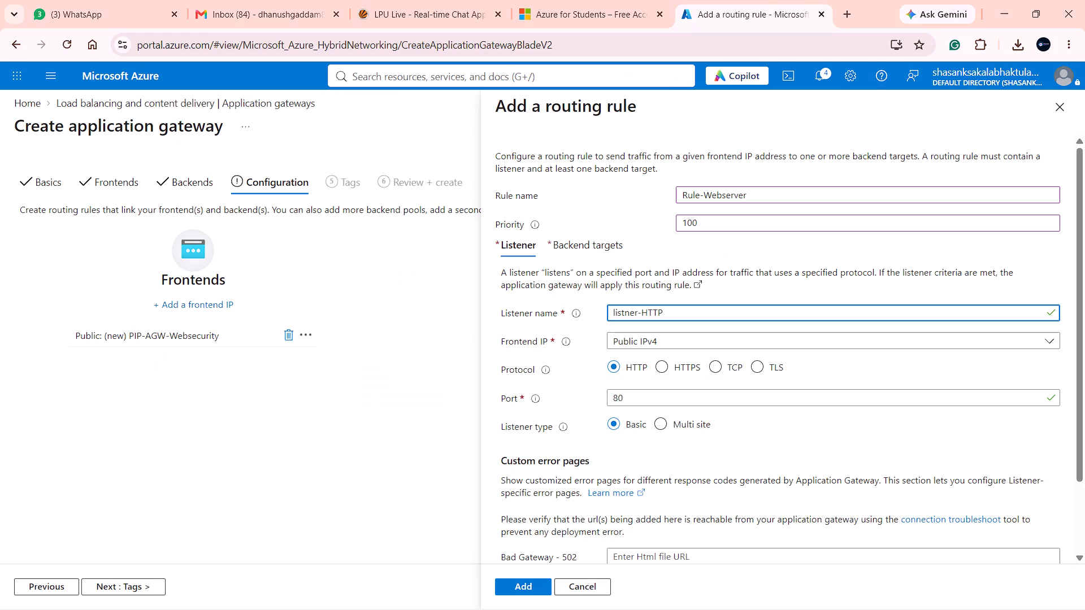
Capture a screenshot of the portal page showing the Rule-Webserver routing rule form with its Listener settings.
{"action": "scroll", "coordinate": [581, 339], "scroll_direction": "down", "scroll_amount": 2}
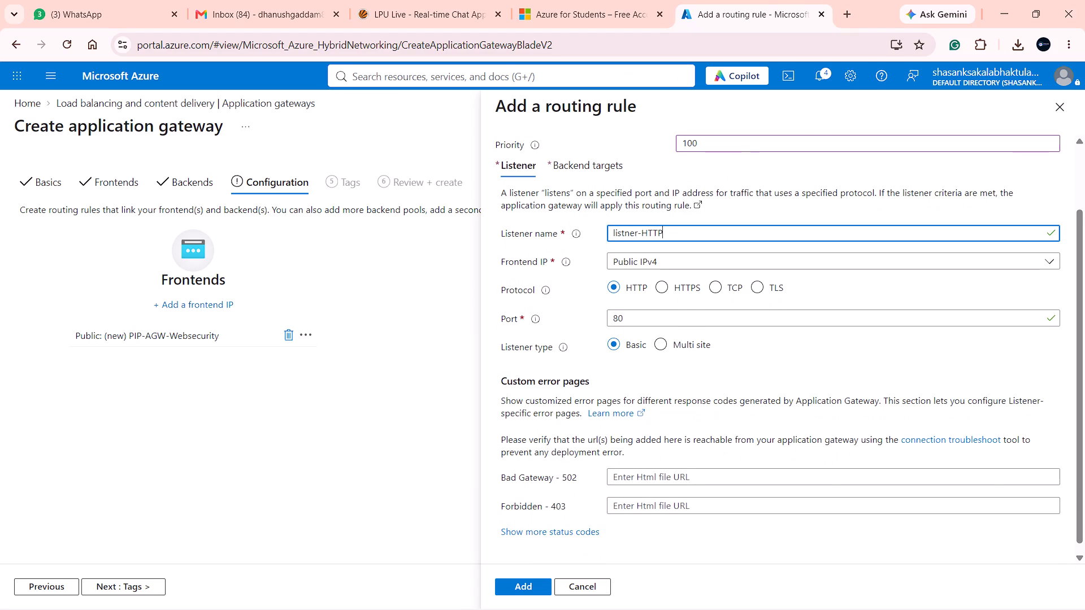
{"action": "scroll", "coordinate": [640, 433], "scroll_direction": "down", "scroll_amount": 3}
{"action": "scroll", "coordinate": [593, 457], "scroll_direction": "up", "scroll_amount": 5}
{"action": "scroll", "coordinate": [593, 457], "scroll_direction": "down", "scroll_amount": 3}
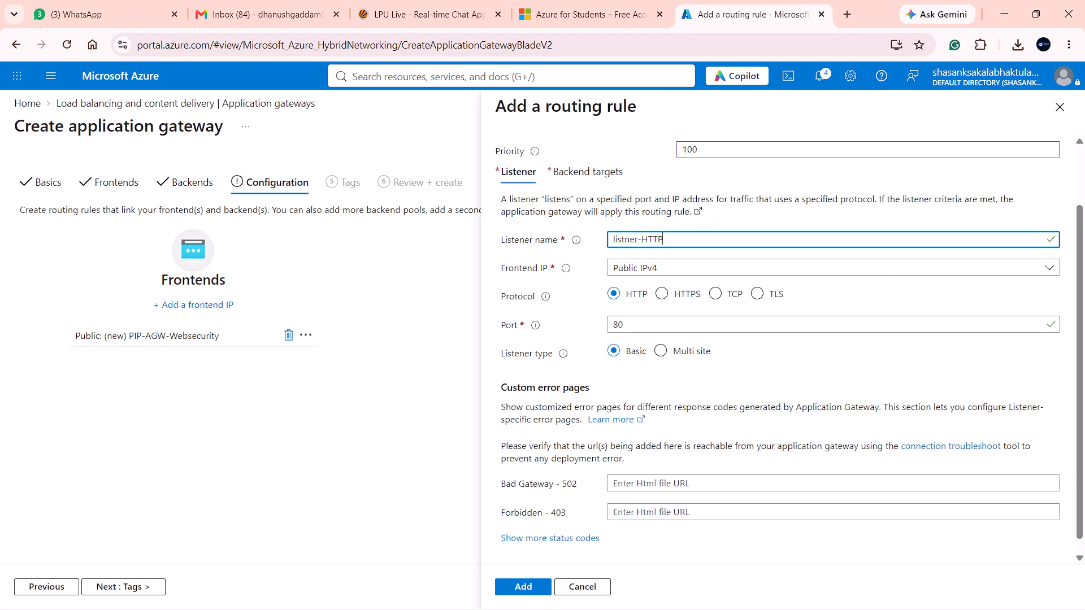
{"action": "scroll", "coordinate": [618, 433], "scroll_direction": "up", "scroll_amount": 3}
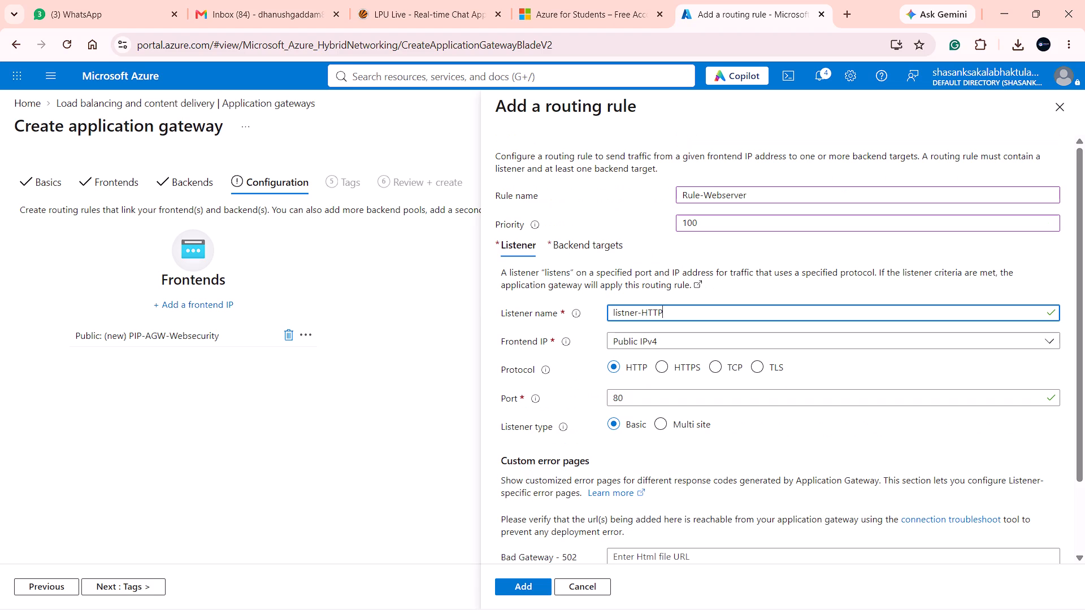
{"action": "key", "text": "Print"}
{"action": "left_click_drag", "start_coordinate": [0, 51], "coordinate": [1084, 609]}
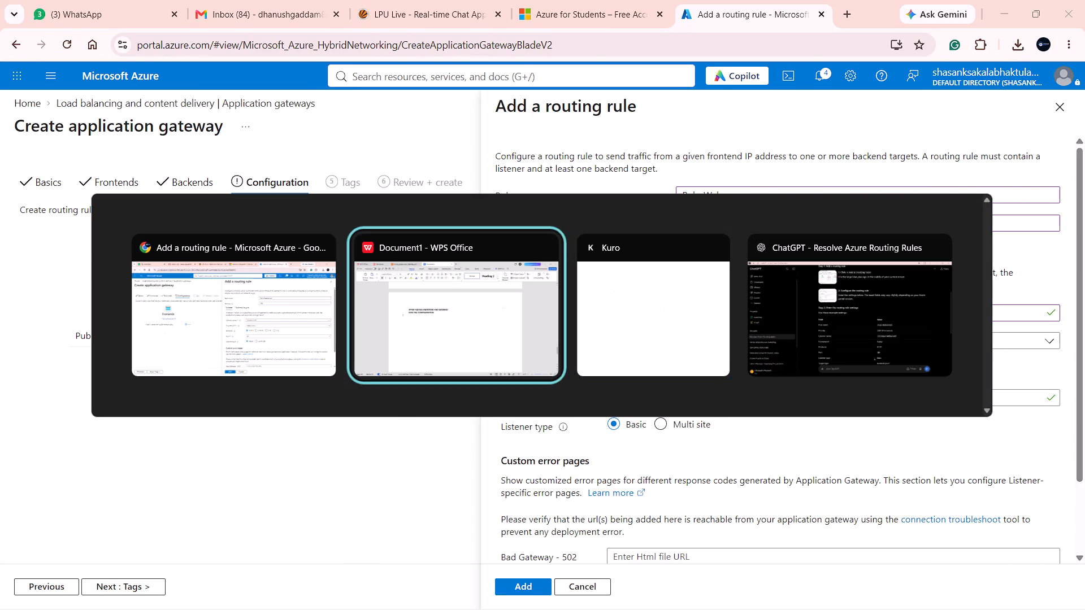
Paste the captured screenshot into Document1 in WPS Office below "GIVE THE CONFIGURATION" and set its layout to square text wrapping.
{"action": "key", "text": "ctrl+v"}
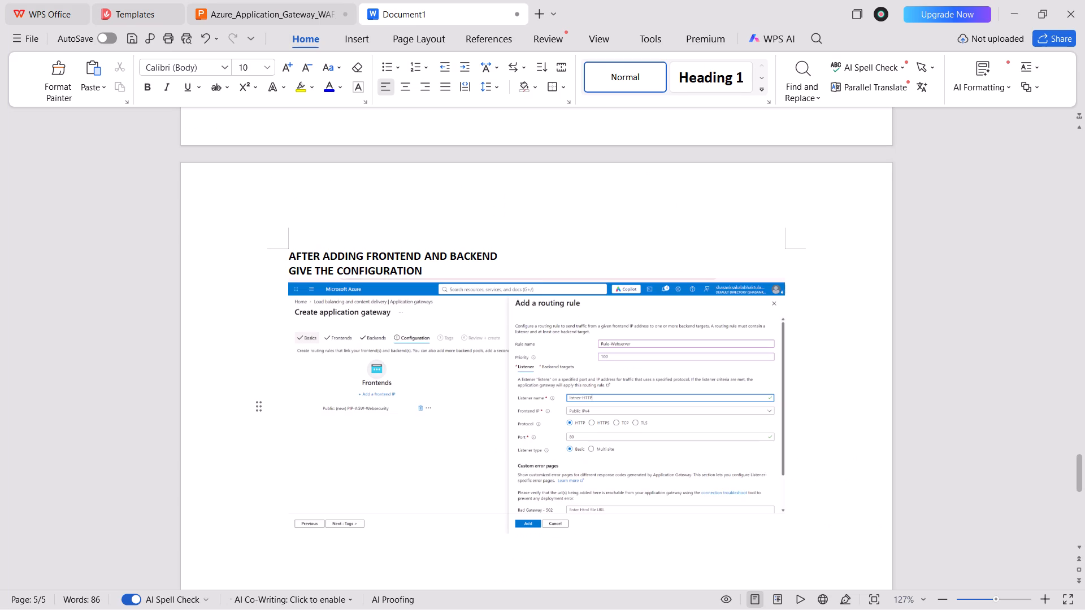
{"action": "left_click_drag", "start_coordinate": [514, 343], "coordinate": [511, 368]}
{"action": "left_click", "coordinate": [743, 325]}
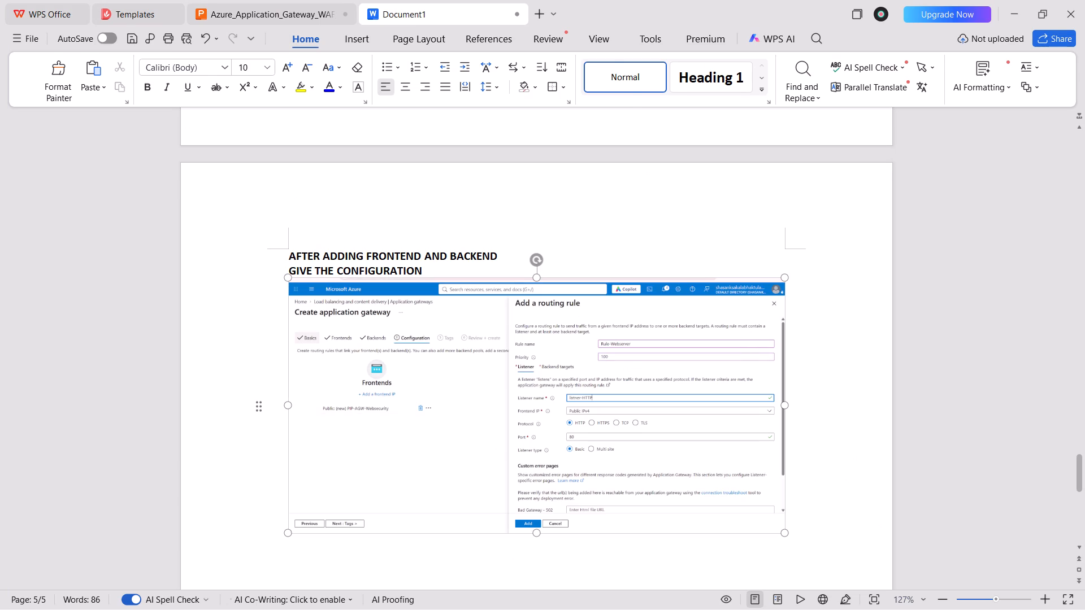
{"action": "left_click", "coordinate": [772, 311]}
{"action": "left_click", "coordinate": [772, 311]}
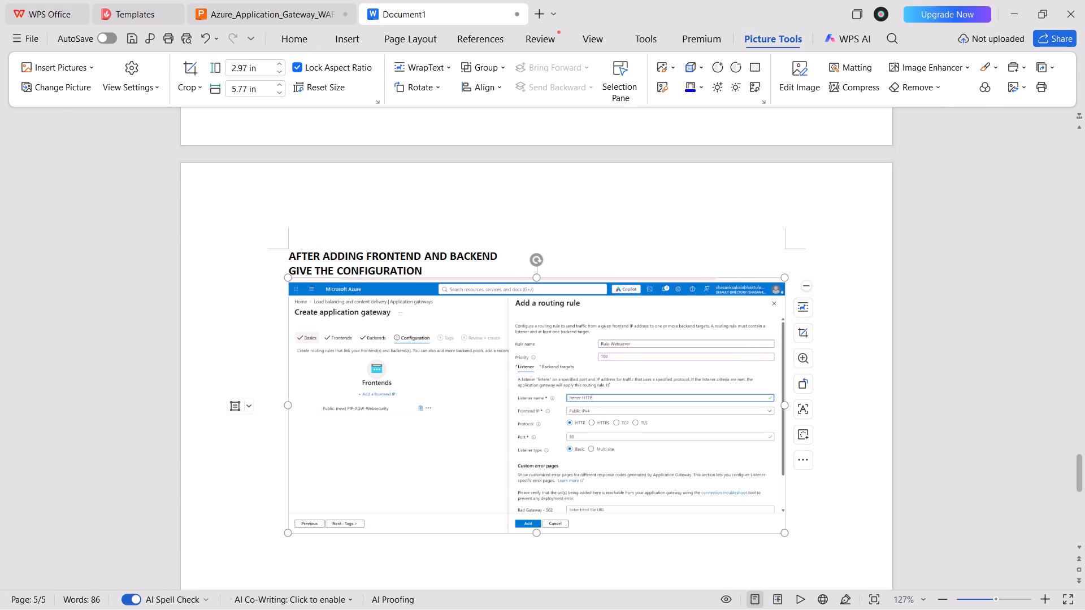
{"action": "left_click", "coordinate": [807, 302]}
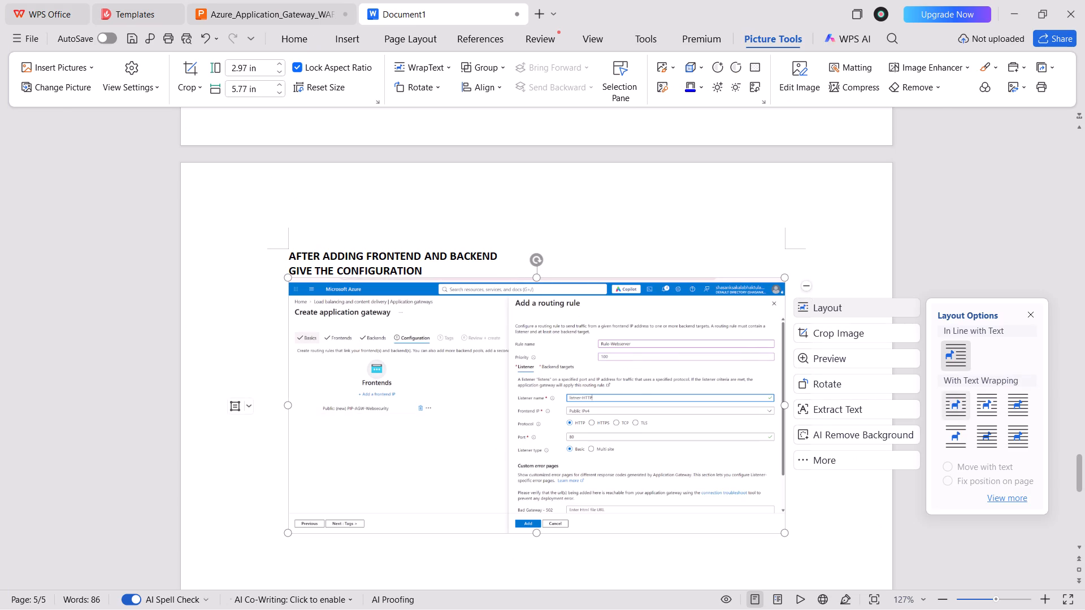
{"action": "left_click", "coordinate": [965, 400]}
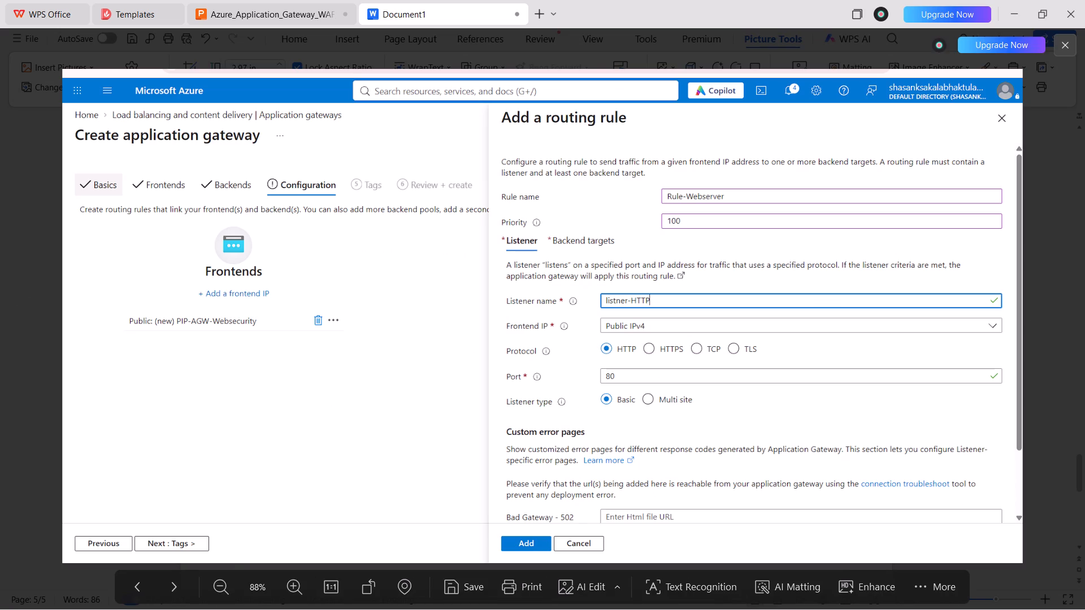
{"action": "left_click", "coordinate": [1062, 52]}
{"action": "left_click", "coordinate": [819, 305]}
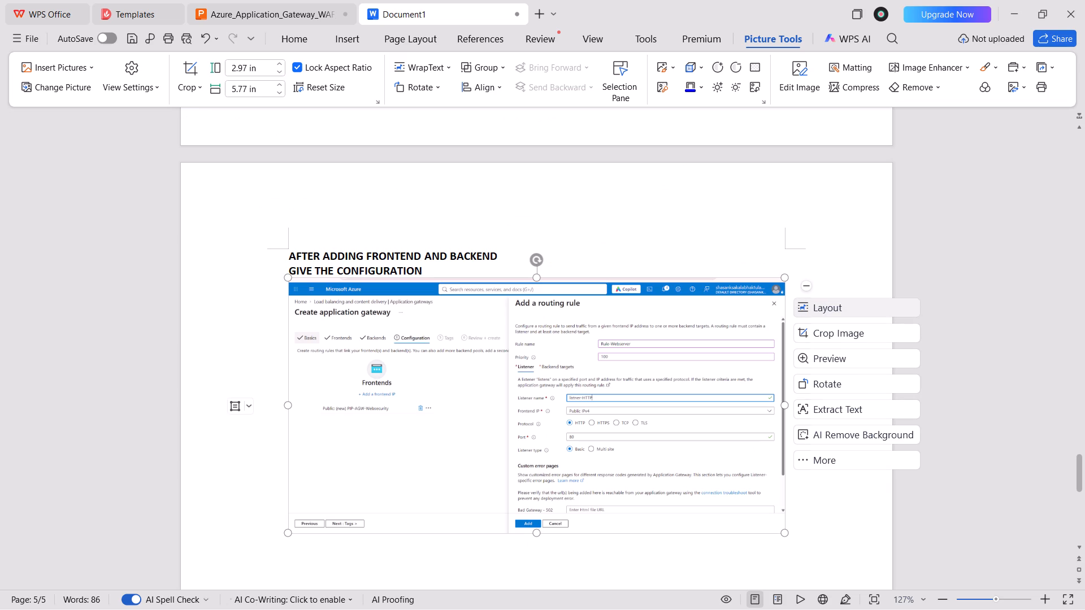
{"action": "left_click", "coordinate": [804, 310]}
{"action": "left_click", "coordinate": [955, 406]}
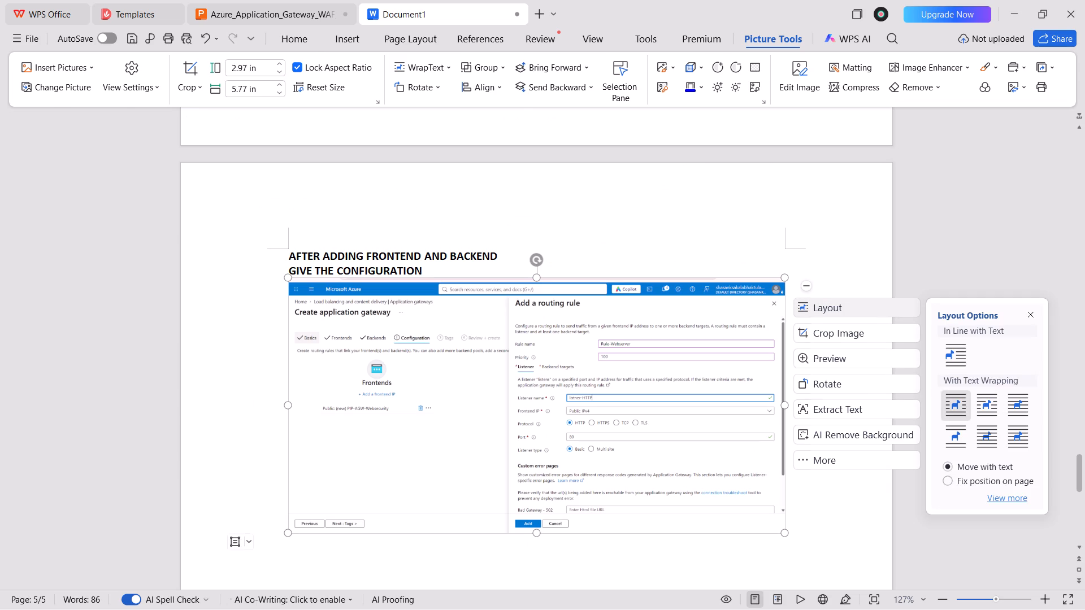
{"action": "left_click", "coordinate": [766, 237]}
Adjust the screenshot's position around the caption lines and add four blank lines after the "GIVE THE CONFIGURATION" line.
{"action": "left_click_drag", "start_coordinate": [545, 403], "coordinate": [544, 418]}
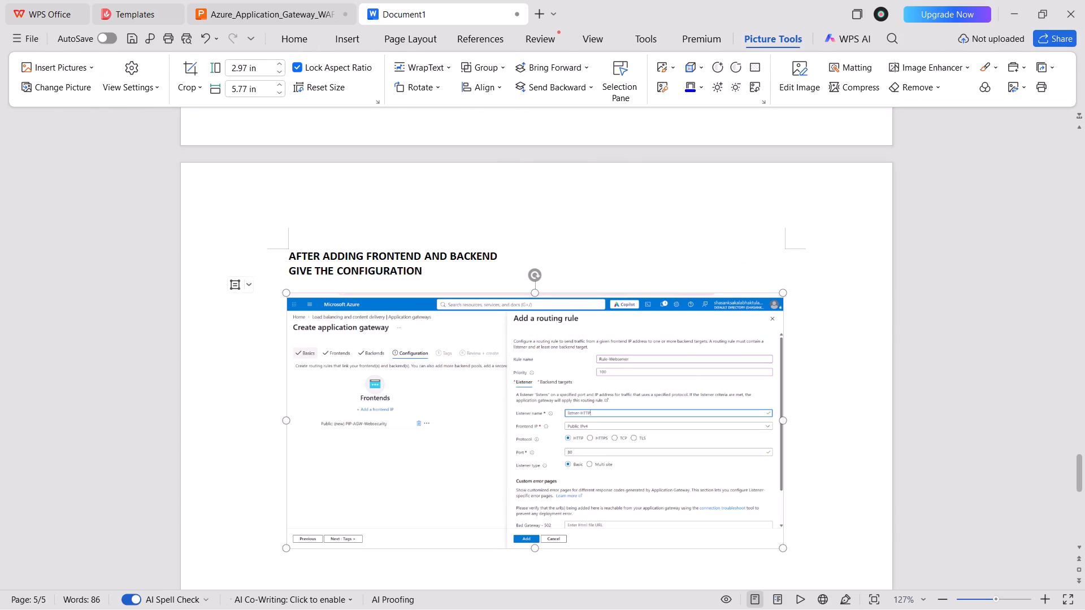
{"action": "left_click", "coordinate": [483, 285]}
{"action": "key", "text": "Return"}
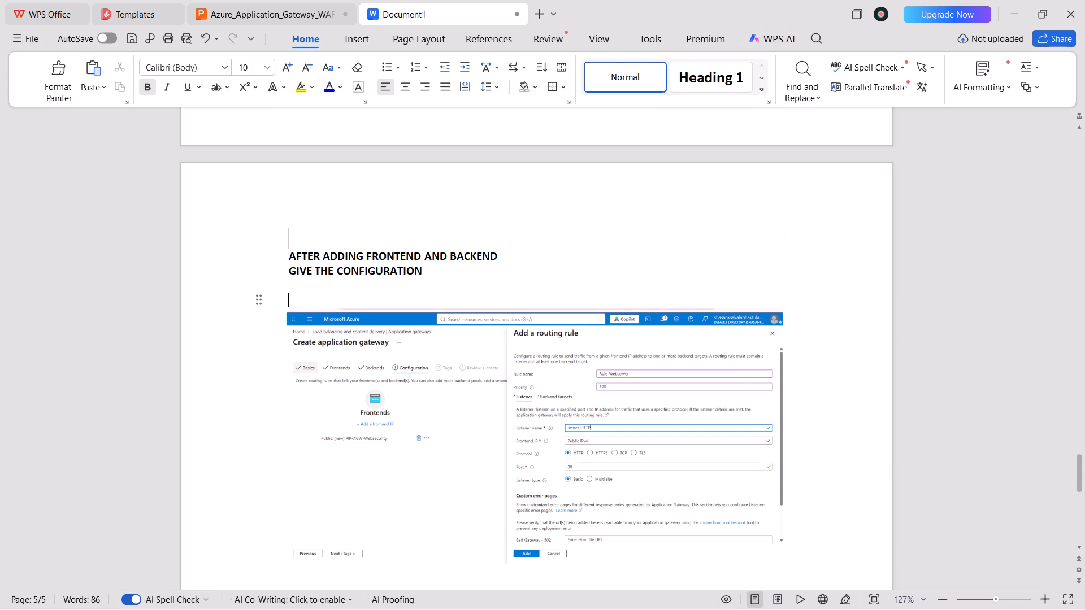
{"action": "left_click_drag", "start_coordinate": [470, 345], "coordinate": [470, 315]}
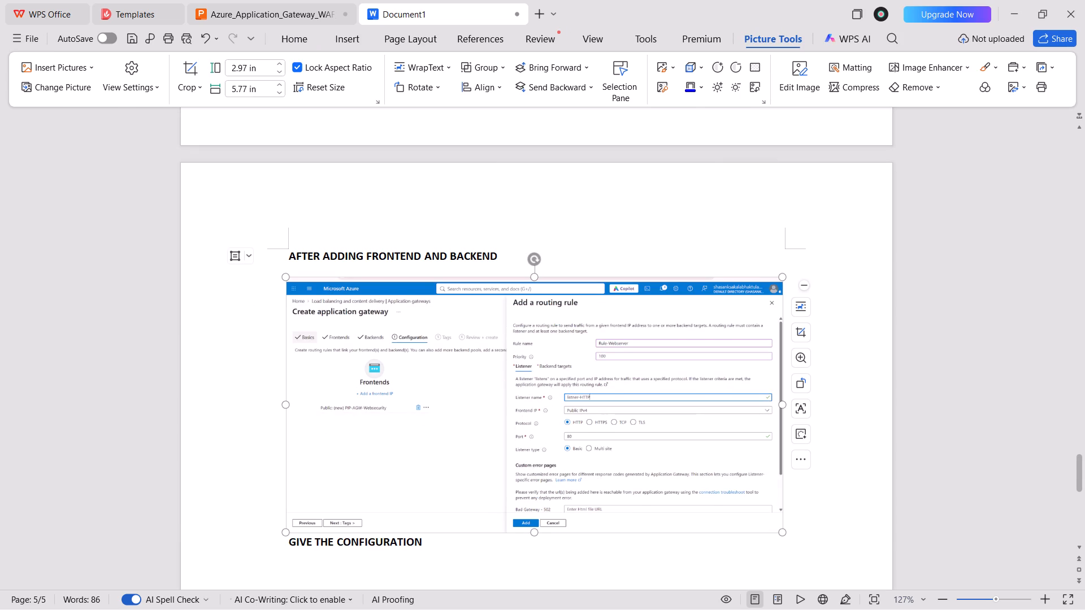
{"action": "key", "text": "Return"}
{"action": "left_click", "coordinate": [458, 555]}
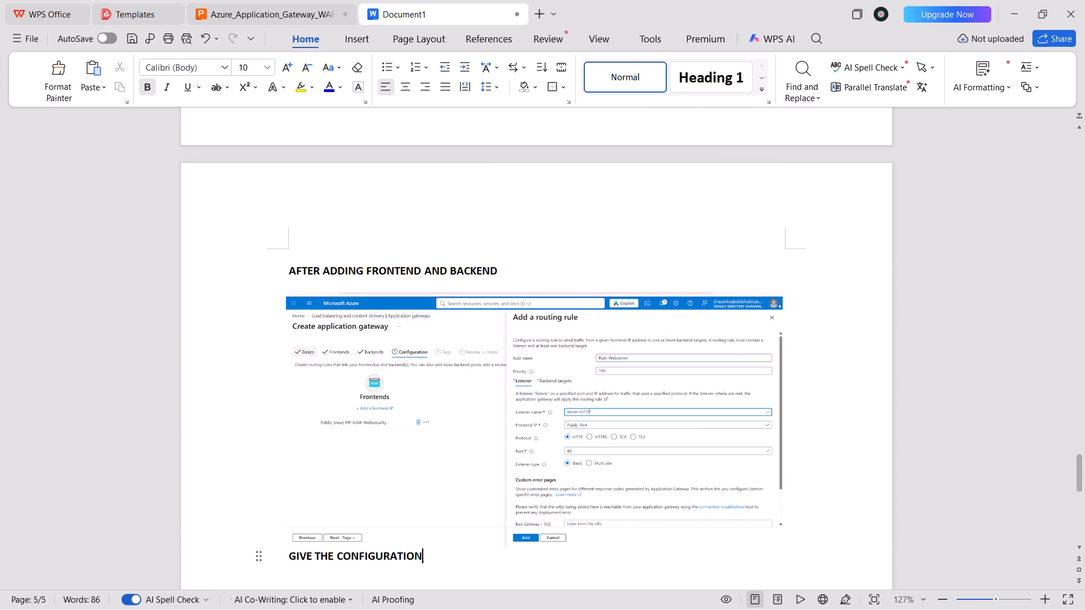
{"action": "key", "text": "Return"}
{"action": "key", "text": "Return"}
{"action": "key", "text": "Return"}
{"action": "key", "text": "Return"}
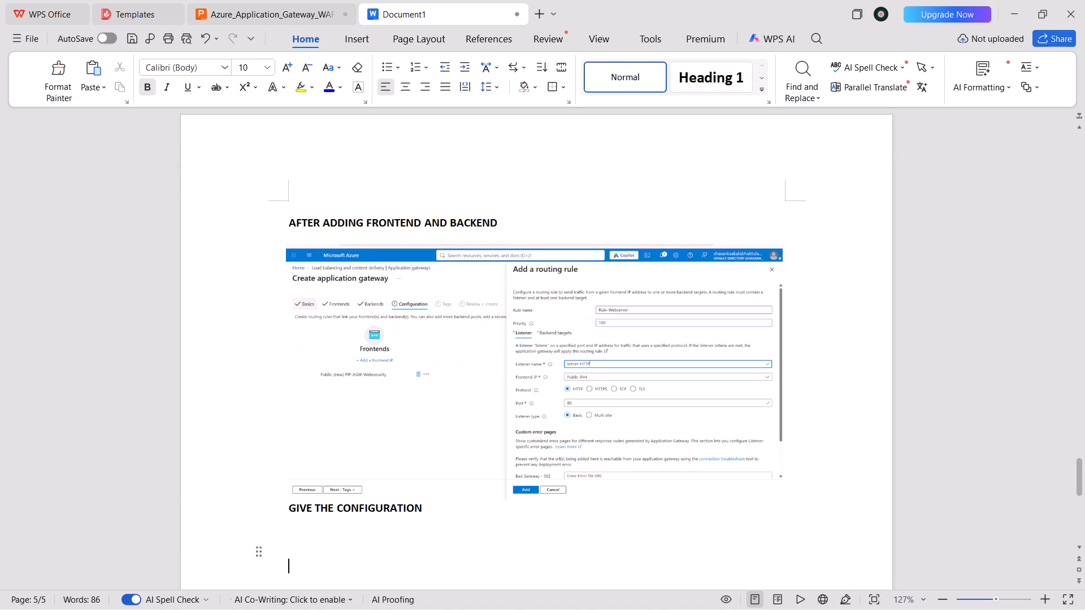
Move the screenshot directly below the "GIVE THE CONFIGURATION" line and place the text cursor in the empty space beneath the picture.
{"action": "left_click_drag", "start_coordinate": [444, 430], "coordinate": [444, 452]}
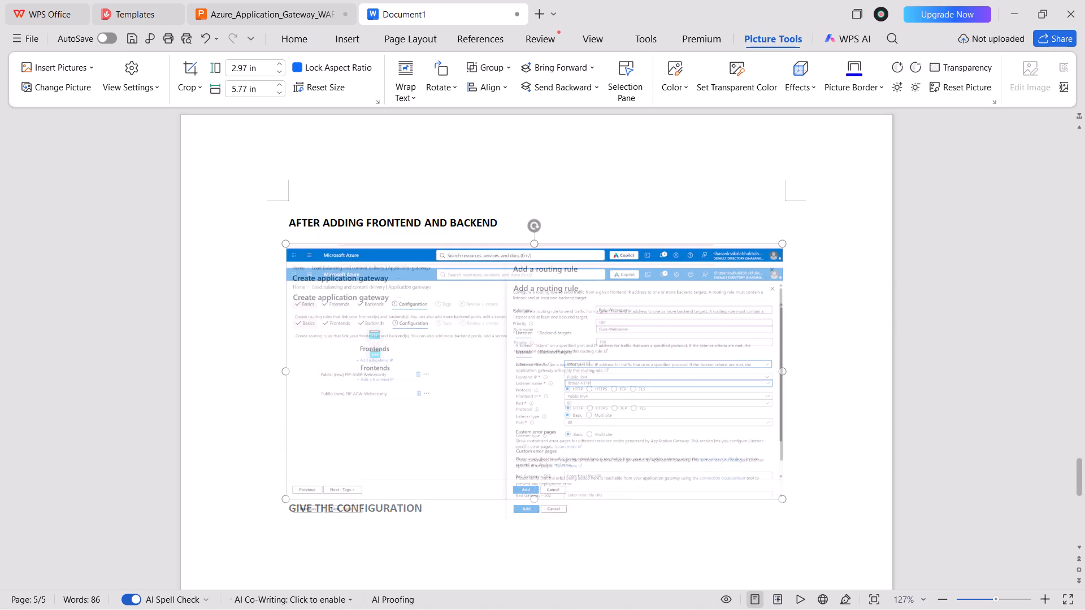
{"action": "left_click_drag", "start_coordinate": [444, 452], "coordinate": [445, 458]}
{"action": "left_click_drag", "start_coordinate": [443, 406], "coordinate": [442, 386]}
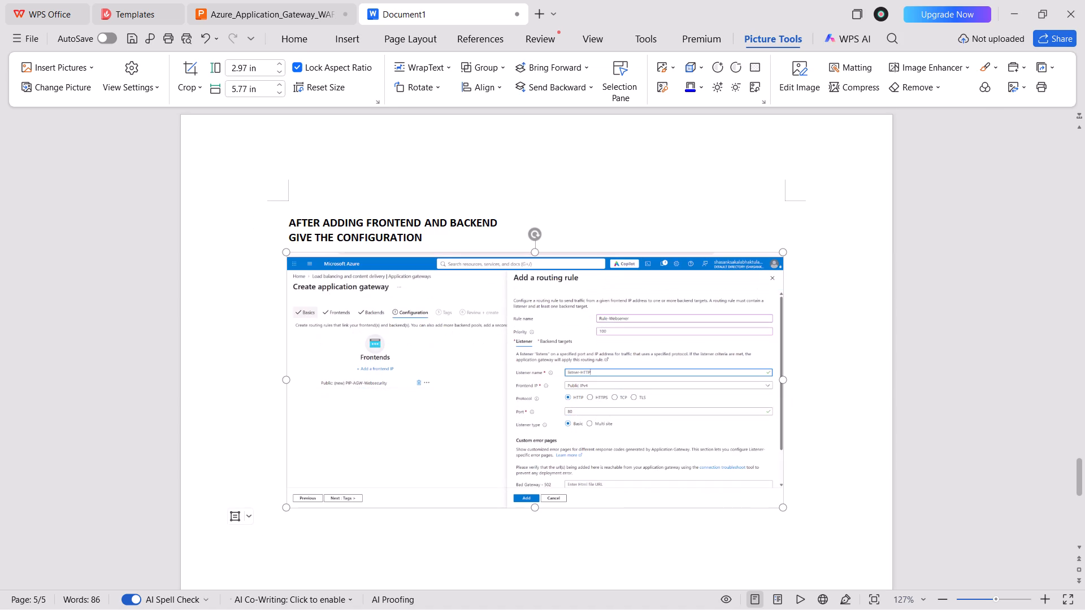
{"action": "left_click", "coordinate": [601, 190]}
{"action": "scroll", "coordinate": [601, 190], "scroll_direction": "down", "scroll_amount": 3}
{"action": "left_click", "coordinate": [363, 439]}
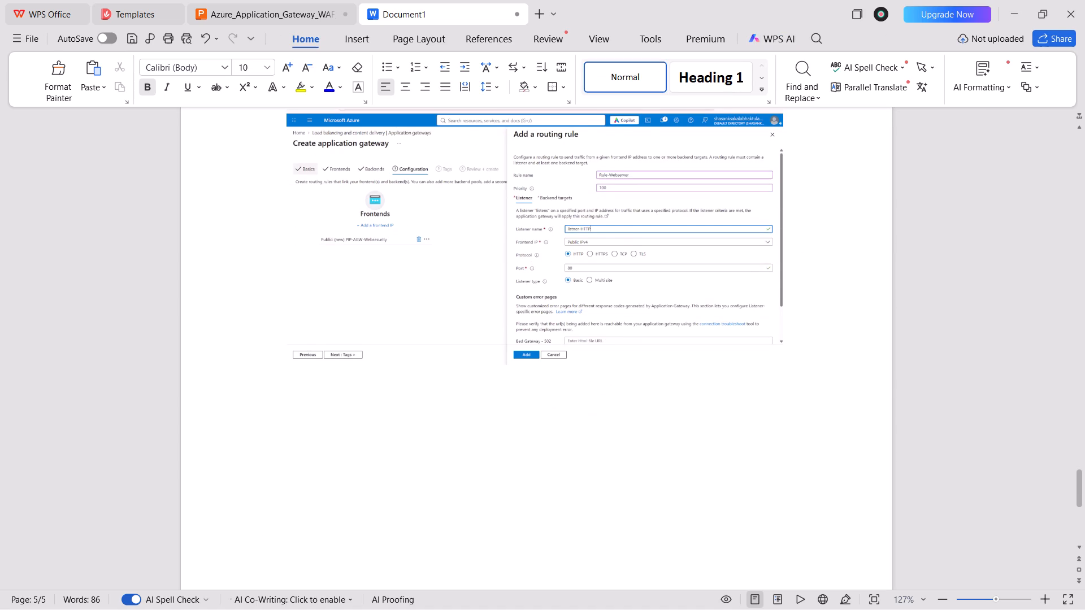
{"action": "left_click", "coordinate": [322, 411]}
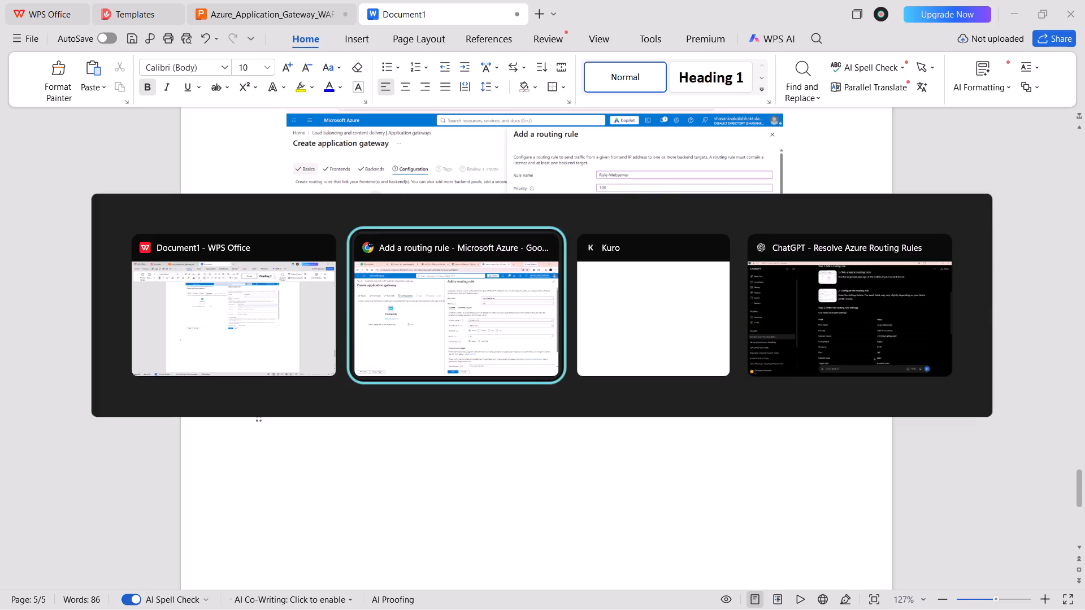
Switch to the browser, proceed to the routing rule's backend targets and choose POOLWEBSERVER as the backend pool.
{"action": "left_click", "coordinate": [536, 591]}
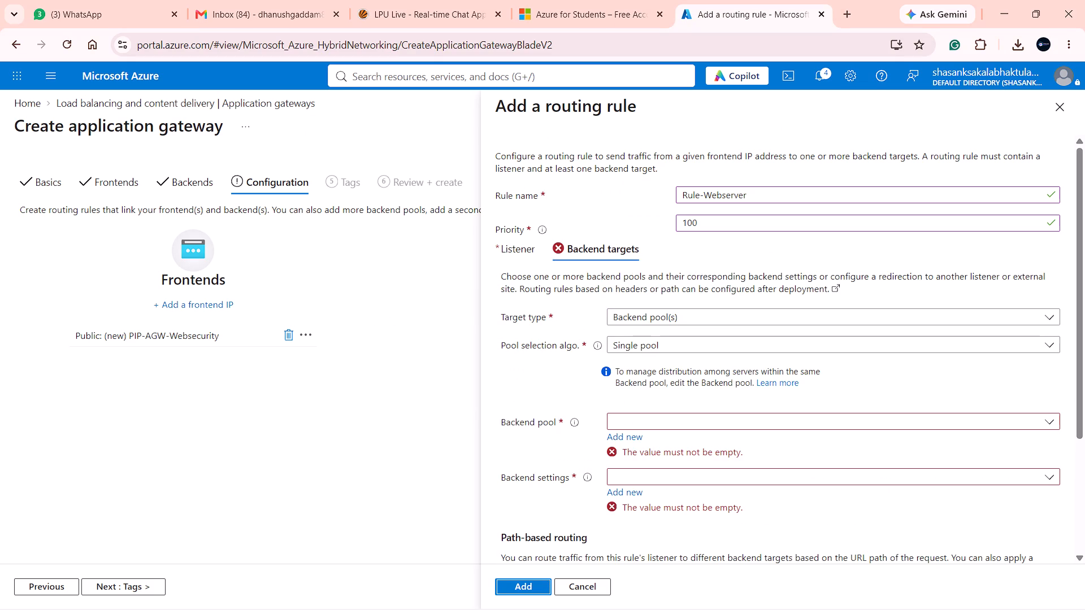
{"action": "left_click", "coordinate": [656, 411]}
{"action": "left_click", "coordinate": [652, 413]}
{"action": "left_click", "coordinate": [652, 413]}
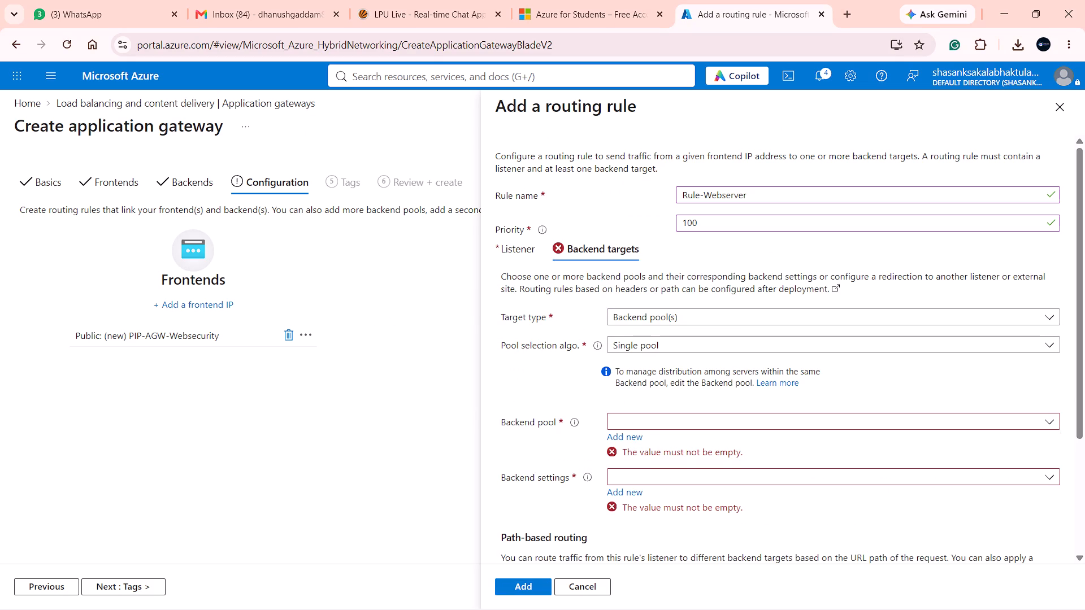
{"action": "left_click", "coordinate": [652, 413]}
{"action": "scroll", "coordinate": [652, 413], "scroll_direction": "up", "scroll_amount": 1}
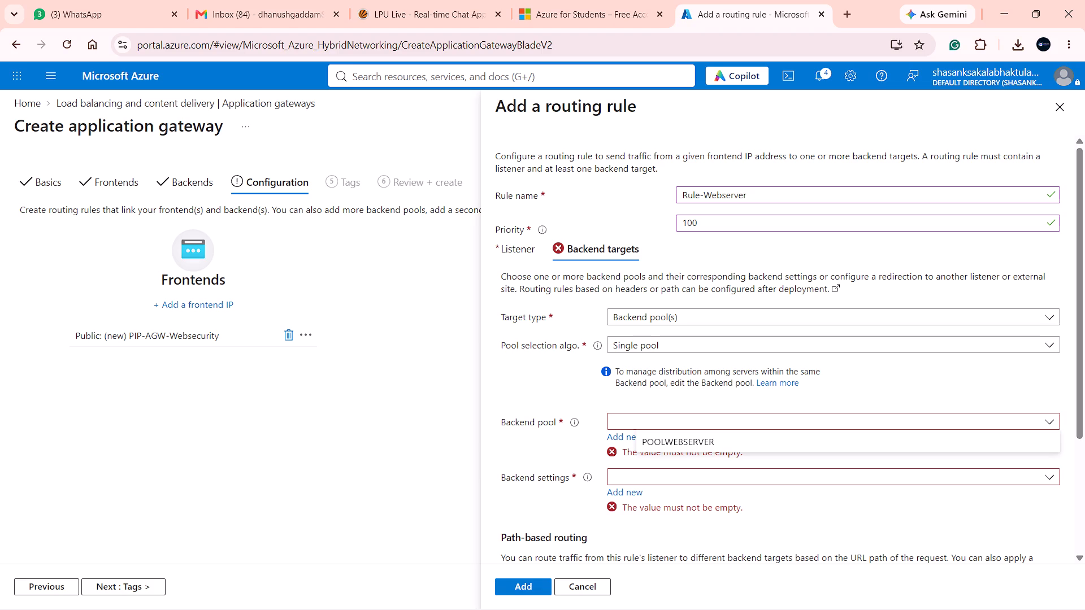
{"action": "left_click", "coordinate": [662, 420]}
{"action": "left_click", "coordinate": [656, 419]}
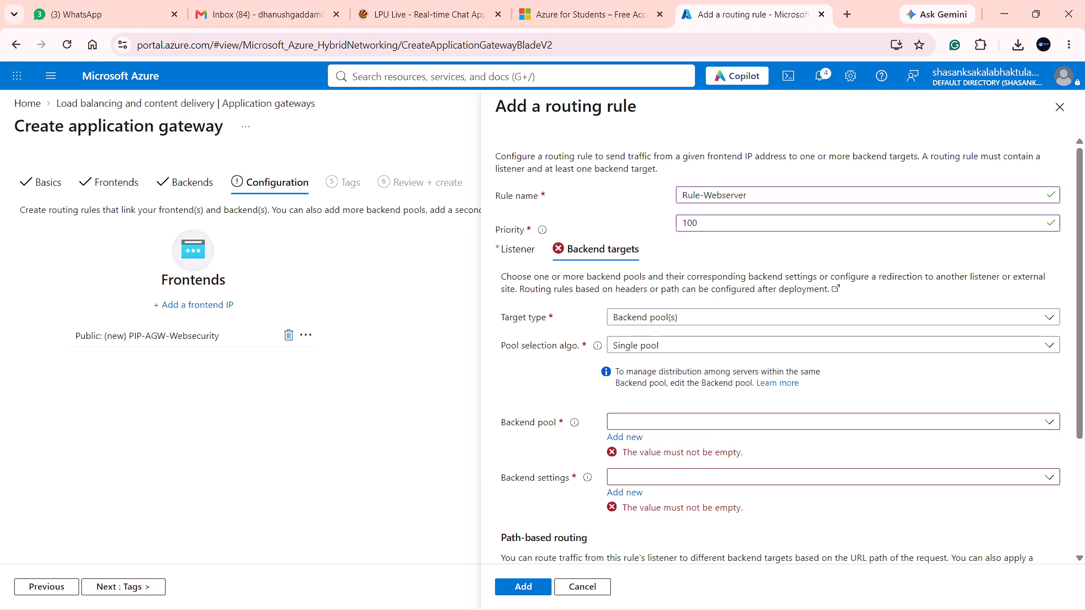
{"action": "left_click", "coordinate": [672, 435]}
{"action": "left_click", "coordinate": [654, 459]}
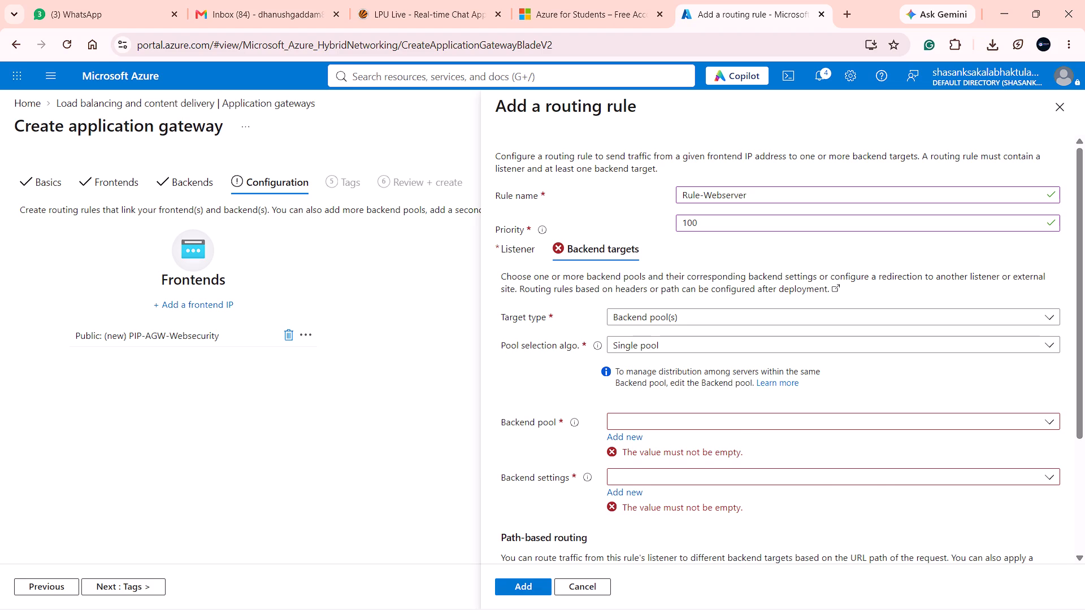
{"action": "left_click", "coordinate": [740, 464]}
{"action": "left_click", "coordinate": [728, 492]}
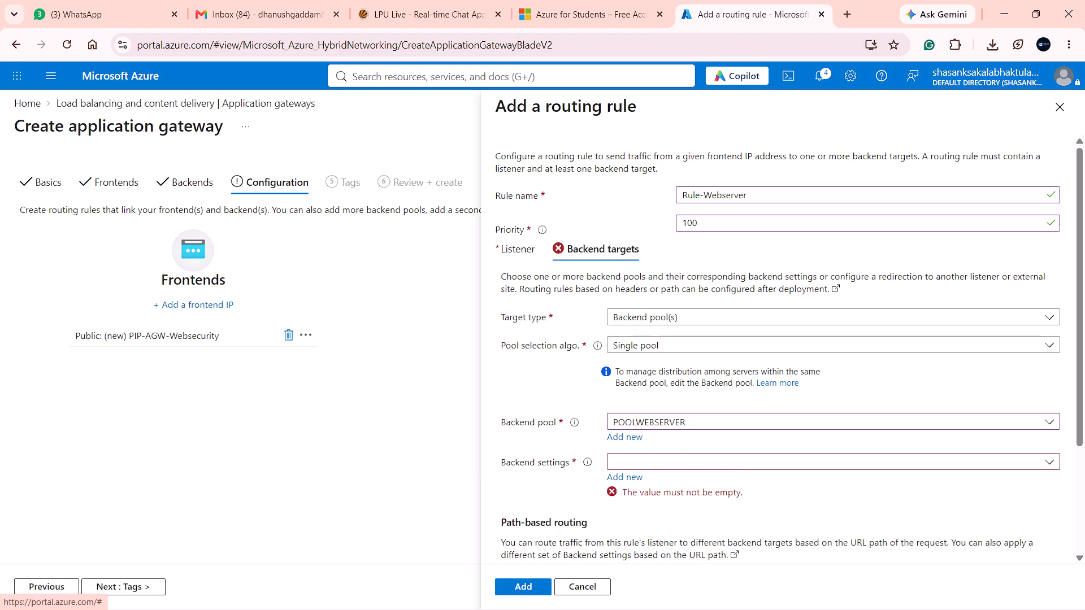
Start a new backend setting for the routing rule and name it "Bckendsettings".
{"action": "left_click", "coordinate": [623, 471]}
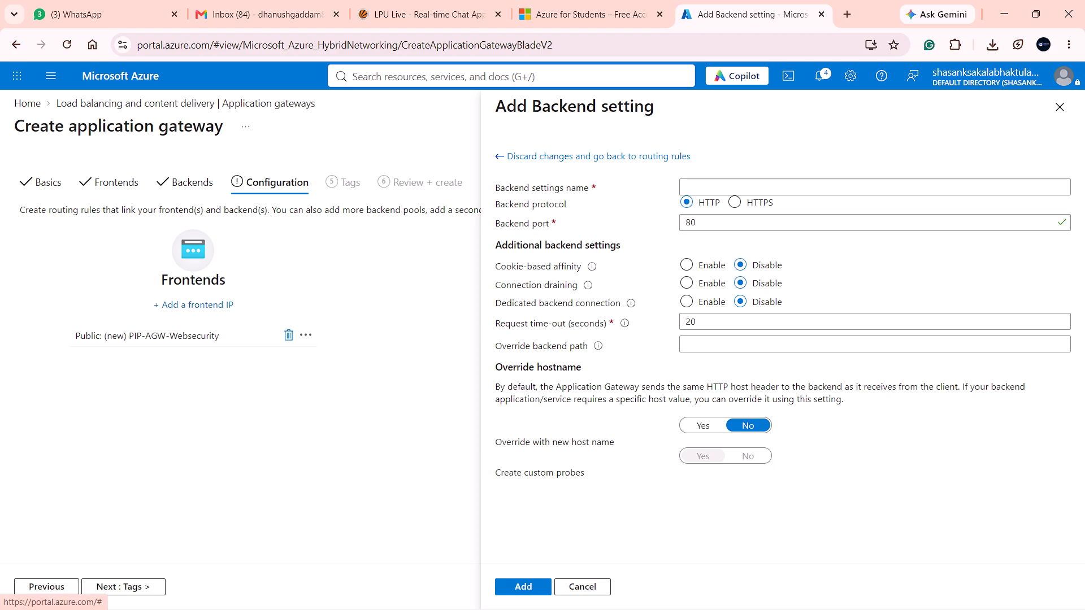
{"action": "left_click", "coordinate": [727, 177]}
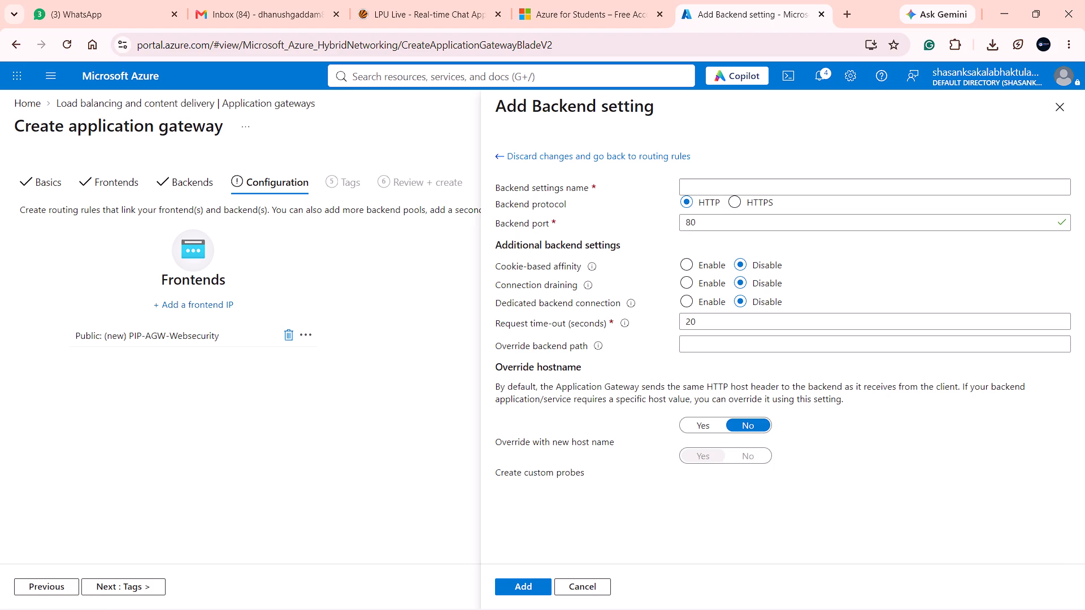
{"action": "left_click", "coordinate": [716, 186]}
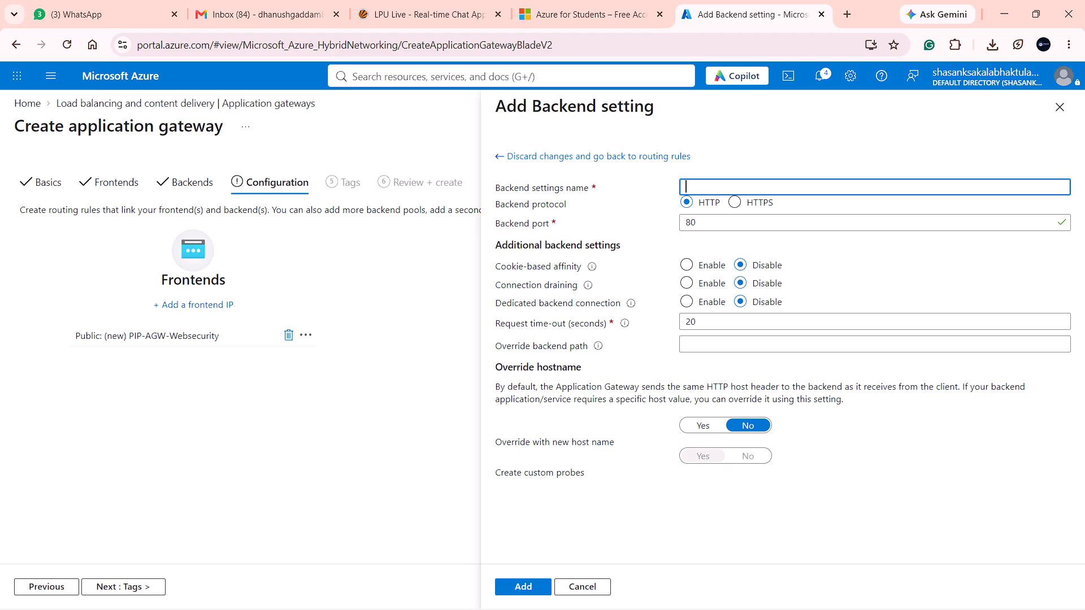
{"action": "type", "text": "BAcj"}
{"action": "key", "text": "BackSpace"}
{"action": "type", "text": "kend"}
{"action": "key", "text": "space"}
{"action": "key", "text": "BackSpace"}
{"action": "key", "text": "BackSpace"}
{"action": "key", "text": "BackSpace"}
{"action": "key", "text": "BackSpace"}
{"action": "key", "text": "BackSpace"}
{"action": "key", "text": "BackSpace"}
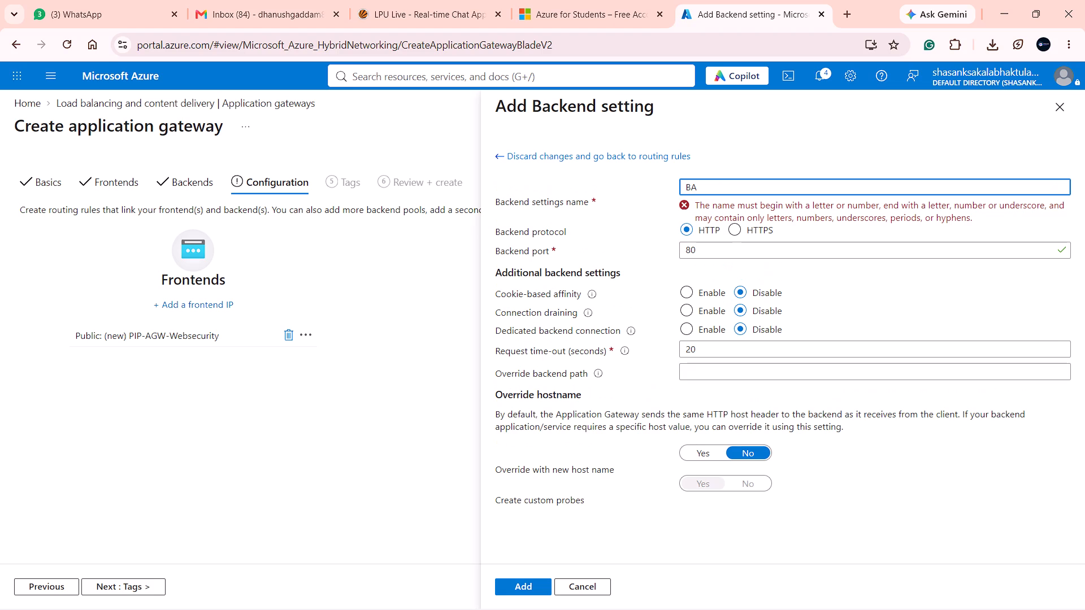
{"action": "key", "text": "BackSpace"}
{"action": "type", "text": "ckend e"}
{"action": "key", "text": "BackSpace"}
{"action": "key", "text": "BackSpace"}
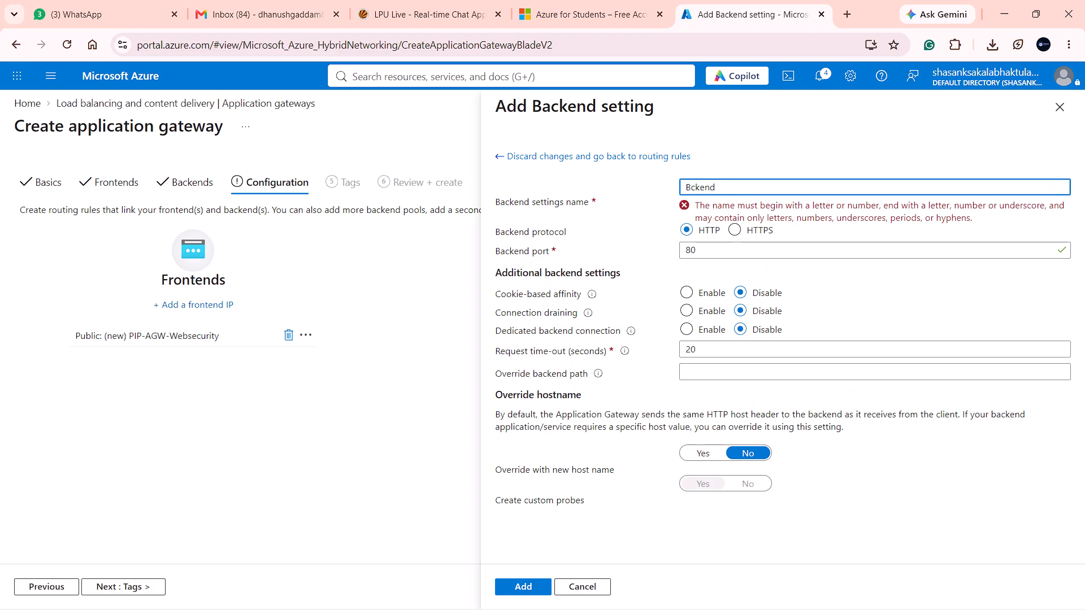
{"action": "type", "text": "er"}
{"action": "key", "text": "BackSpace"}
{"action": "key", "text": "BackSpace"}
{"action": "type", "text": "settin"}
{"action": "type", "text": "gs"}
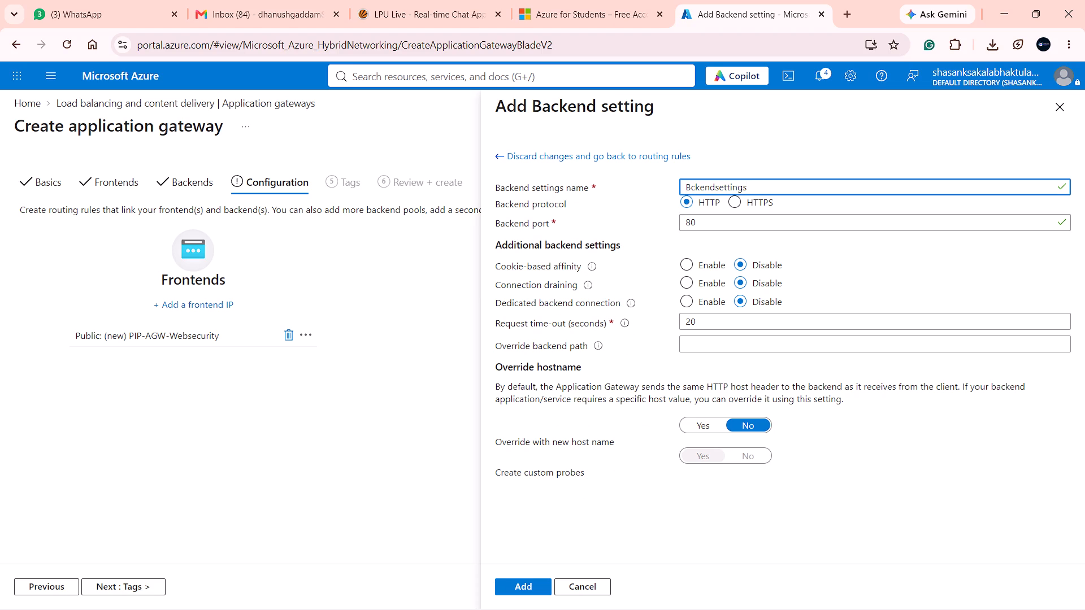
{"action": "scroll", "coordinate": [736, 297], "scroll_direction": "down", "scroll_amount": 1}
Switch to the WPS presentation and review the Application Gateway deployment slides, from the Basics settings table to the routing and testing instructions.
{"action": "scroll", "coordinate": [736, 297], "scroll_direction": "down", "scroll_amount": 1}
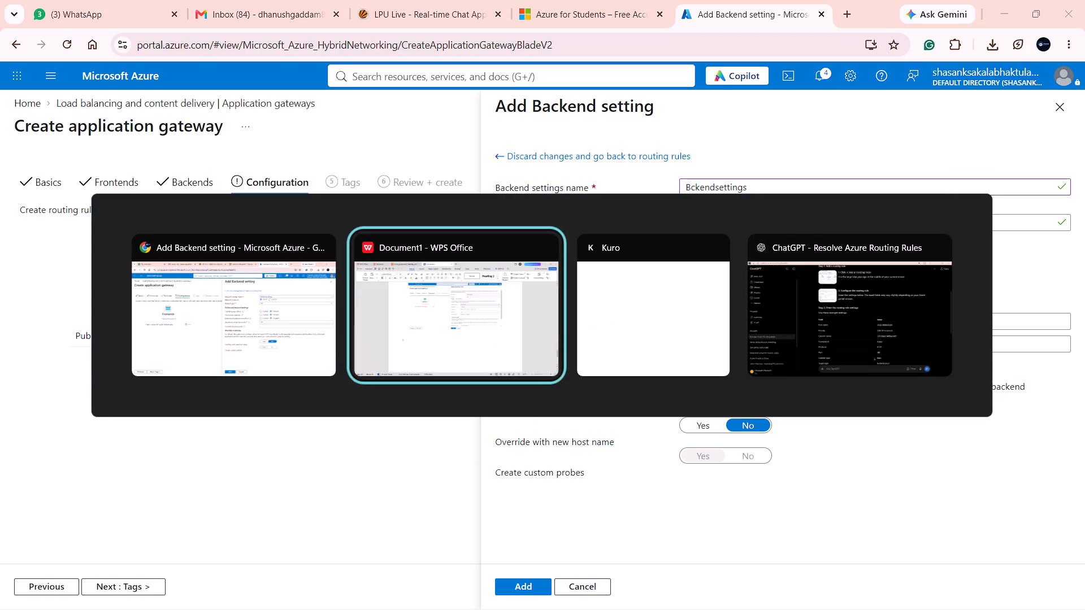
{"action": "left_click", "coordinate": [257, 0]}
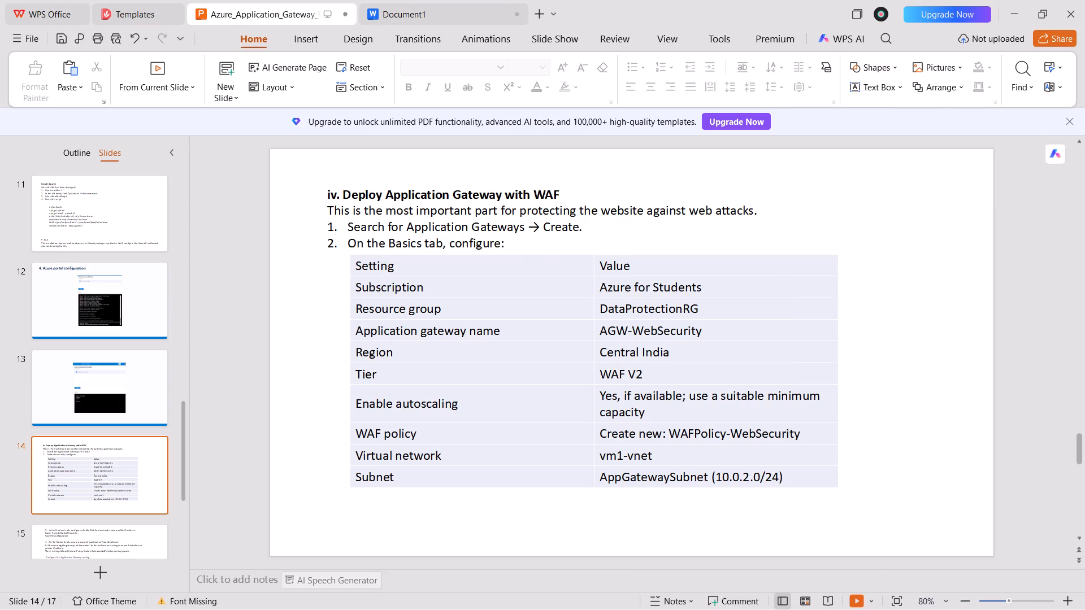
{"action": "key", "text": "Right"}
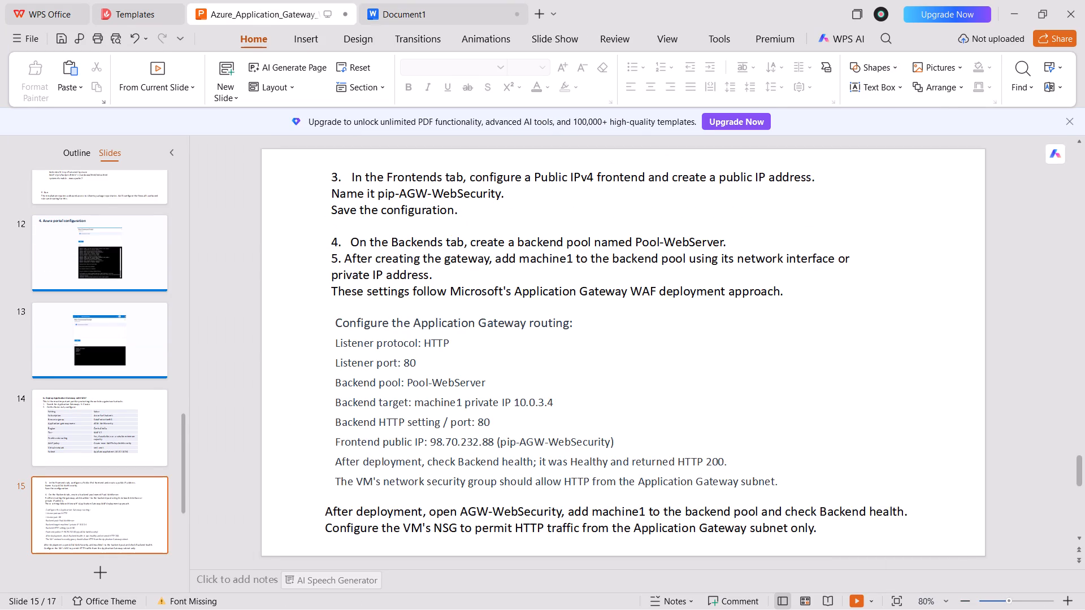
{"action": "key", "text": "Right"}
{"action": "key", "text": "Right"}
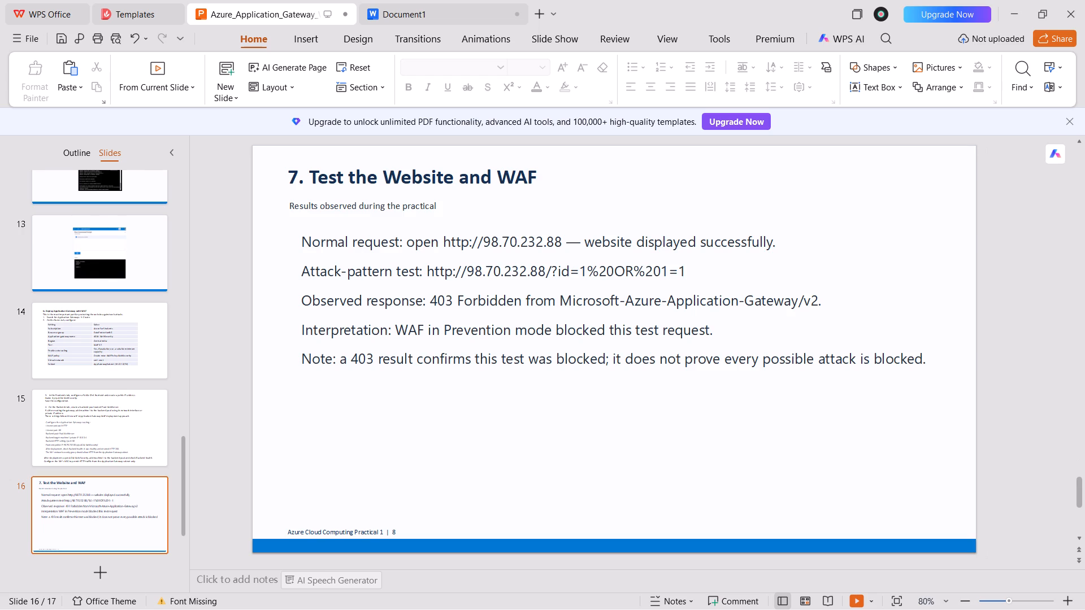
{"action": "key", "text": "Left"}
{"action": "key", "text": "Left"}
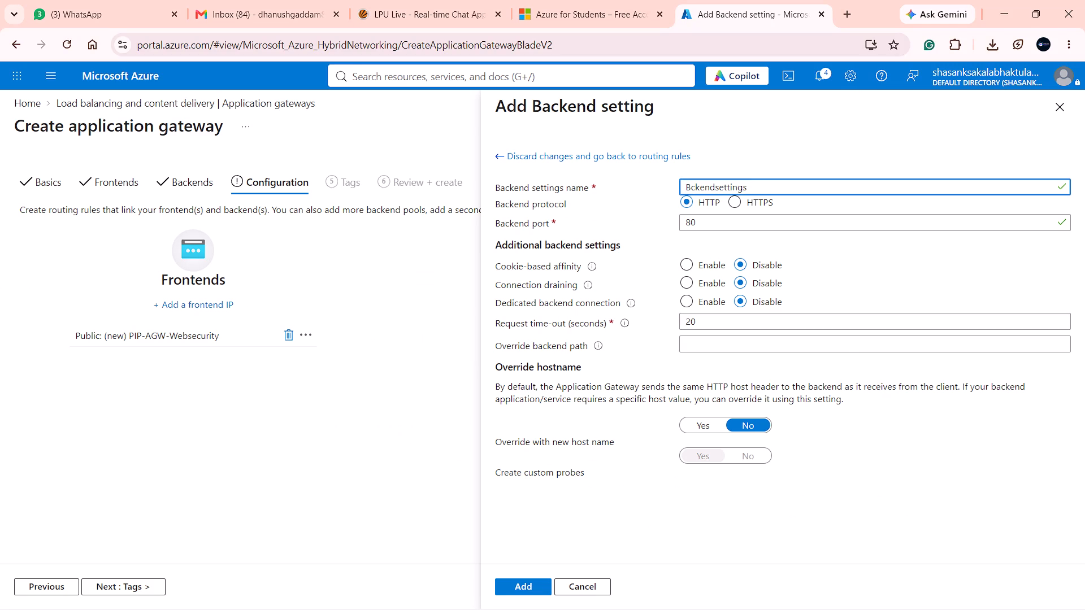
Return to the browser, save the backend setting with its default options, and add the Rule-Webserver routing rule to the gateway.
{"action": "left_click", "coordinate": [882, 258]}
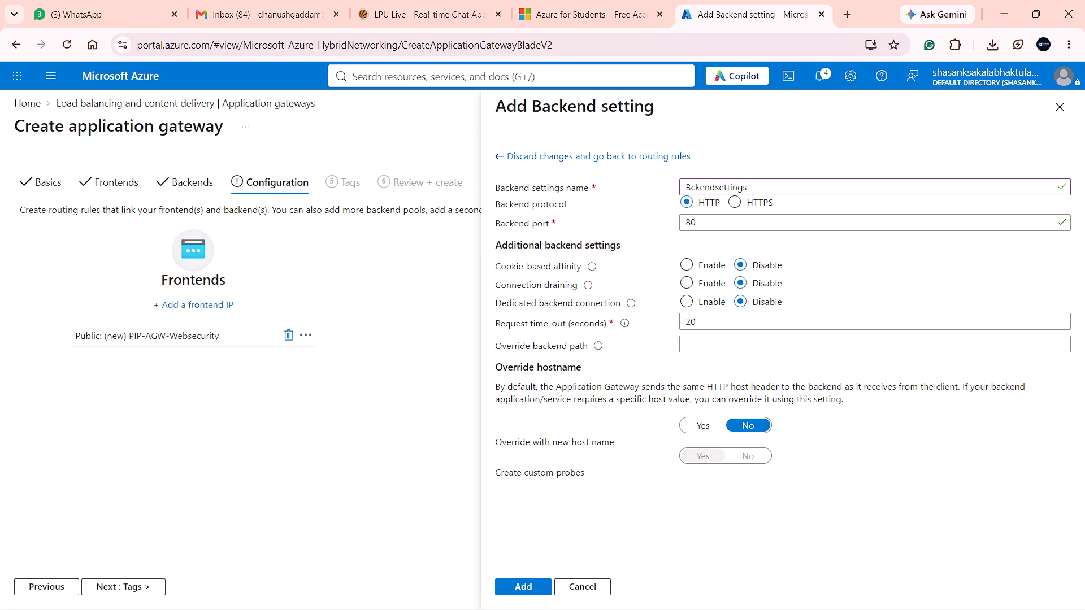
{"action": "left_click", "coordinate": [752, 348]}
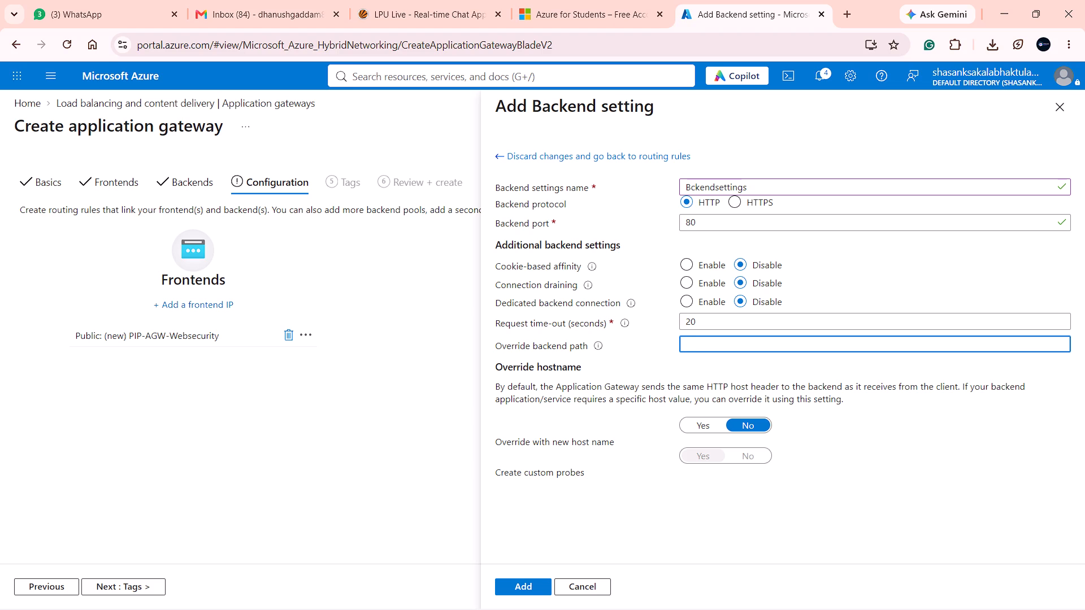
{"action": "left_click", "coordinate": [523, 582]}
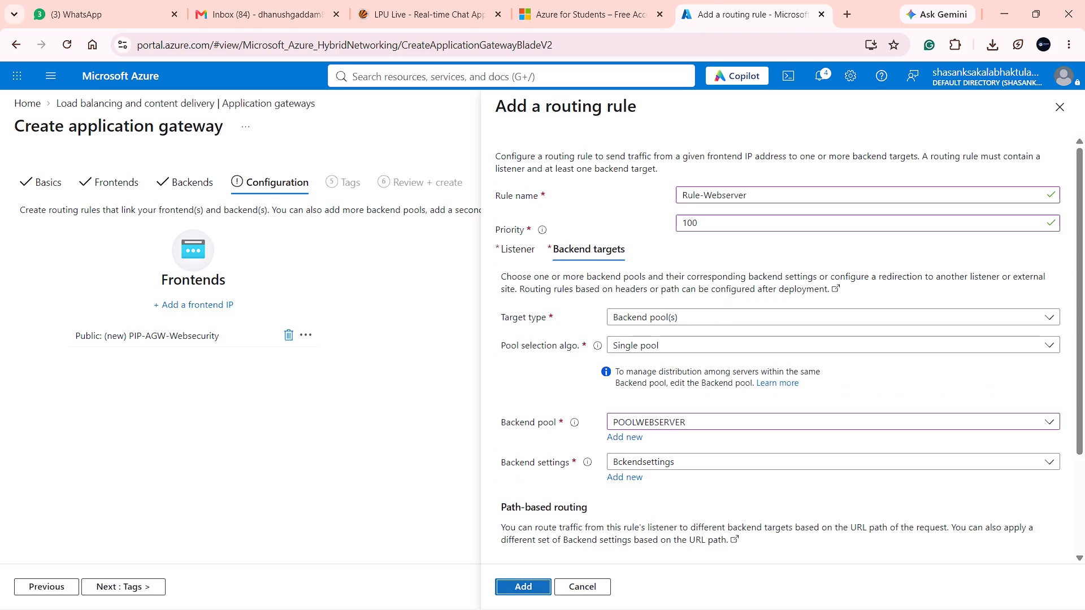
{"action": "left_click", "coordinate": [523, 582]}
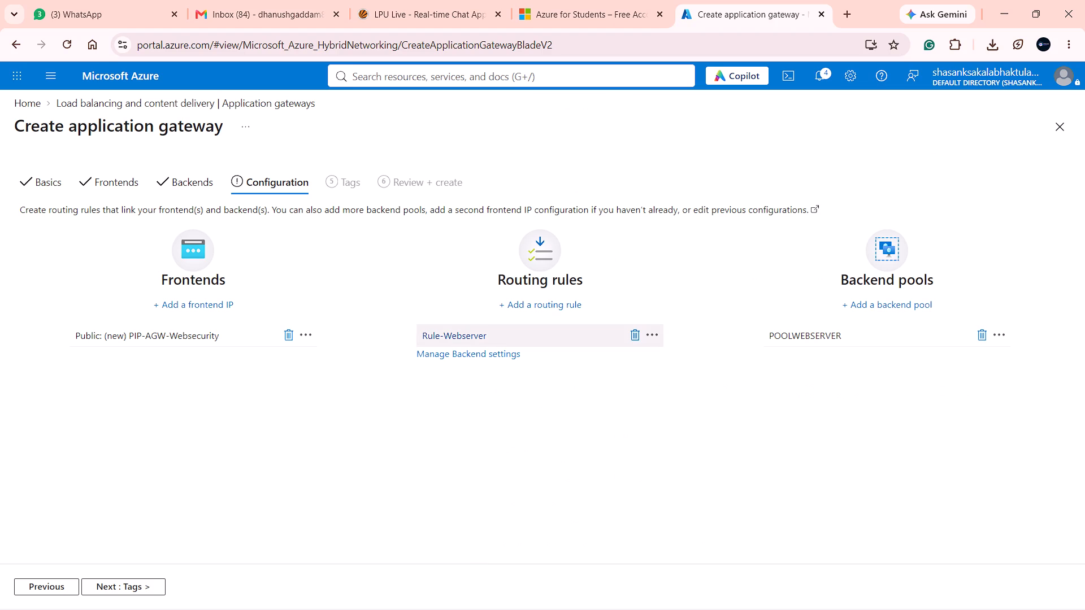
Finish the gateway wizard, leaving the tags empty, and submit the application gateway for creation.
{"action": "left_click", "coordinate": [133, 590]}
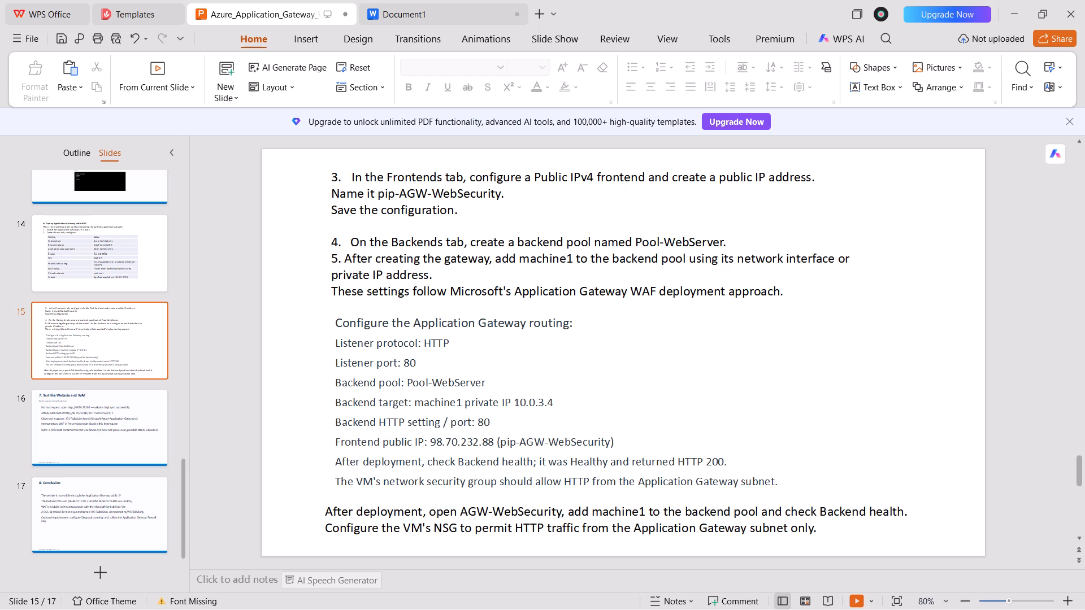
{"action": "key", "text": "Right"}
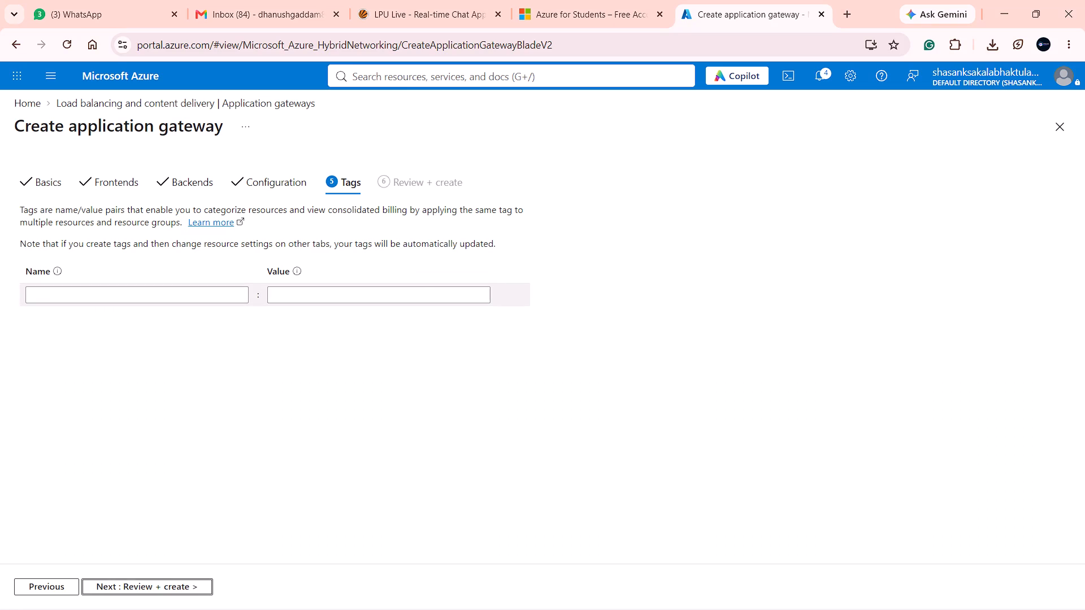
{"action": "left_click", "coordinate": [168, 295]}
{"action": "left_click", "coordinate": [190, 590]}
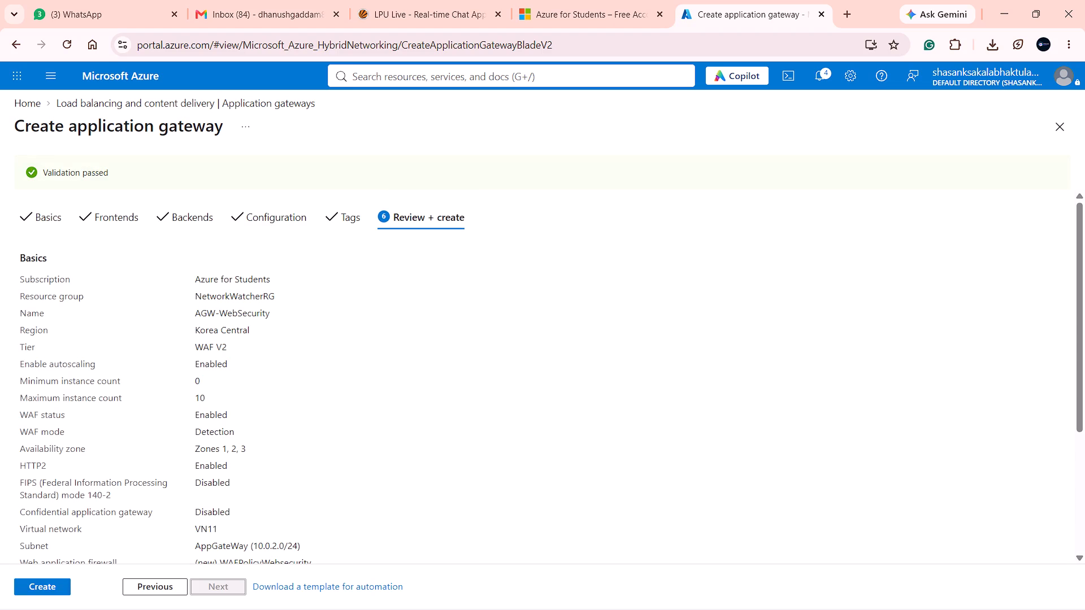
{"action": "left_click", "coordinate": [51, 595]}
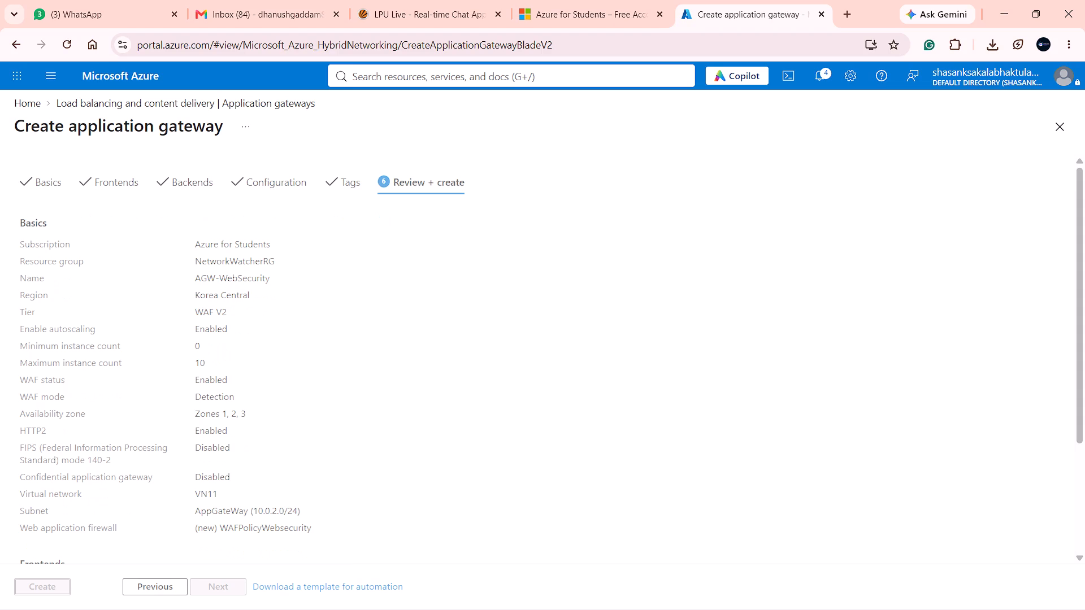
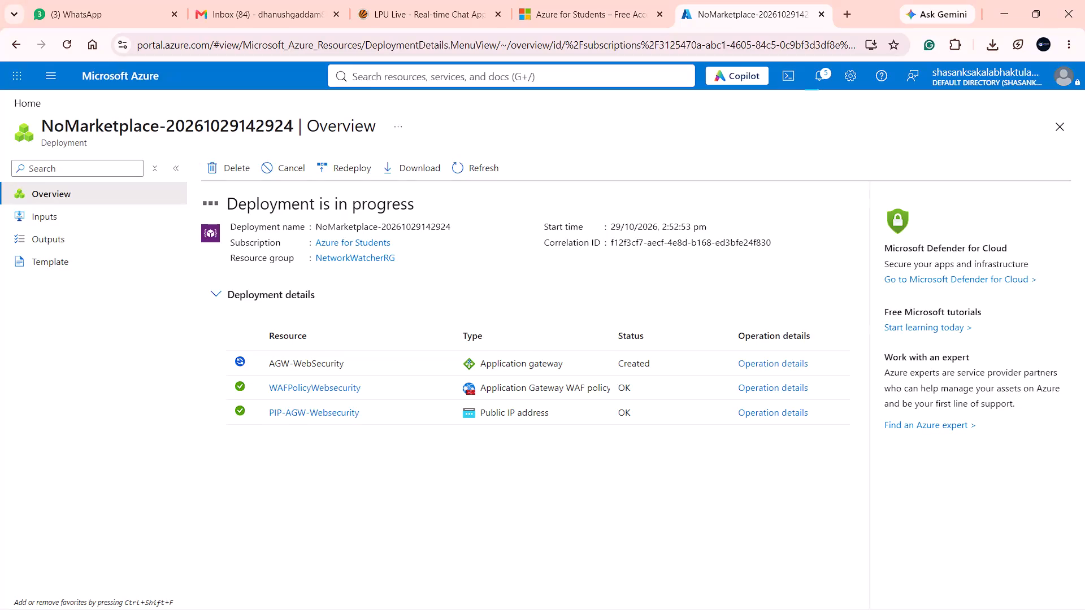
Refresh the deployment overview to check the progress of the application gateway deployment.
{"action": "left_click_drag", "start_coordinate": [463, 153], "coordinate": [474, 175]}
{"action": "left_click", "coordinate": [474, 175]}
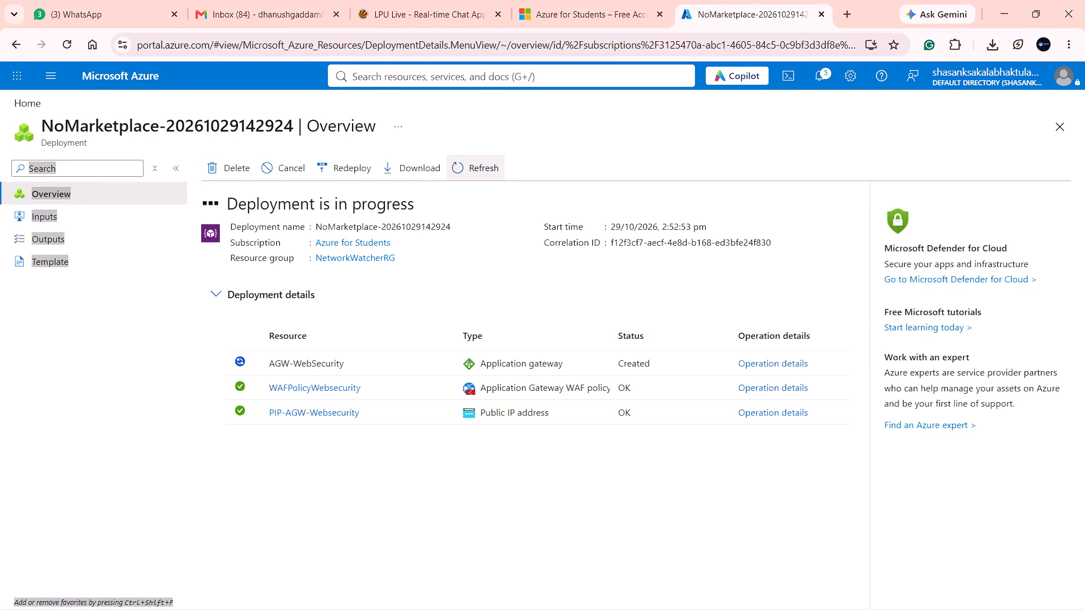
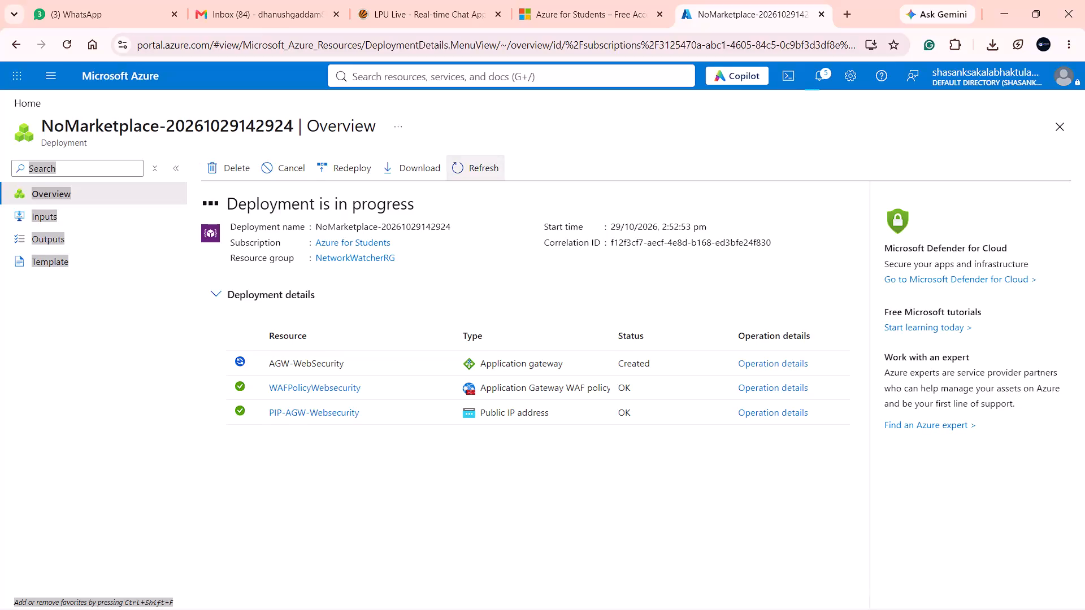
Refresh the deployment overview again to check the progress of the AGW-WebSecurity application gateway deployment.
{"action": "triple_click", "coordinate": [474, 175]}
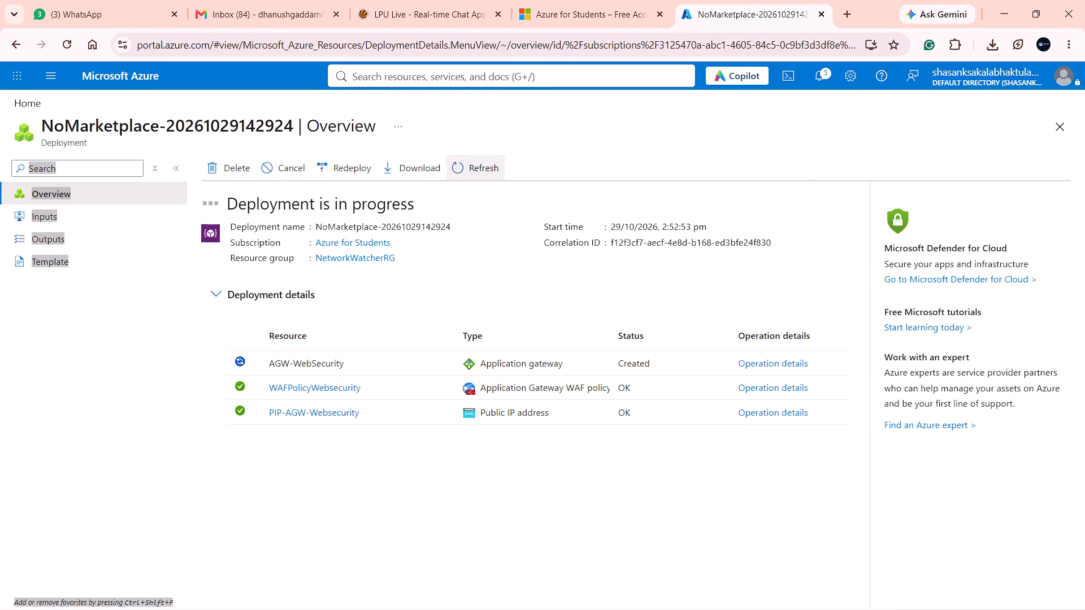
{"action": "triple_click", "coordinate": [474, 175]}
{"action": "left_click", "coordinate": [590, 138]}
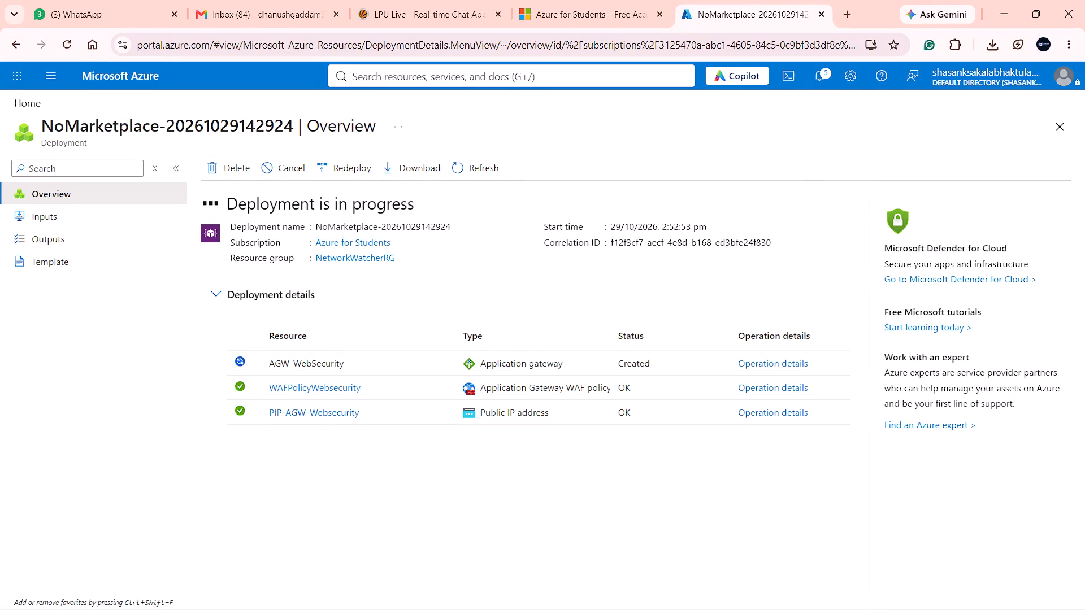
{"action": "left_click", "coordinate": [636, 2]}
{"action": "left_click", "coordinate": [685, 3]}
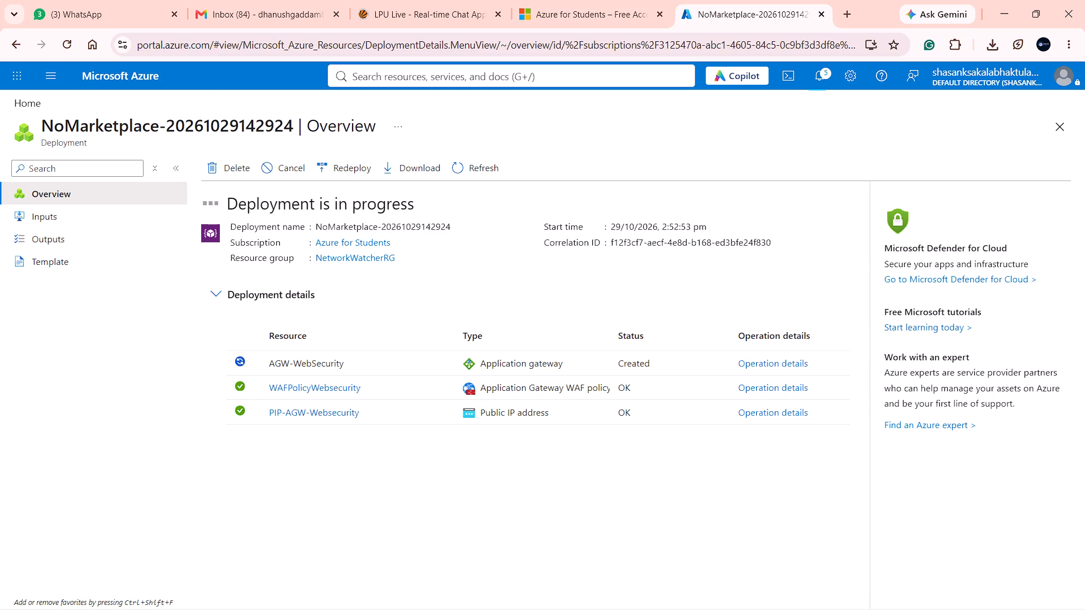
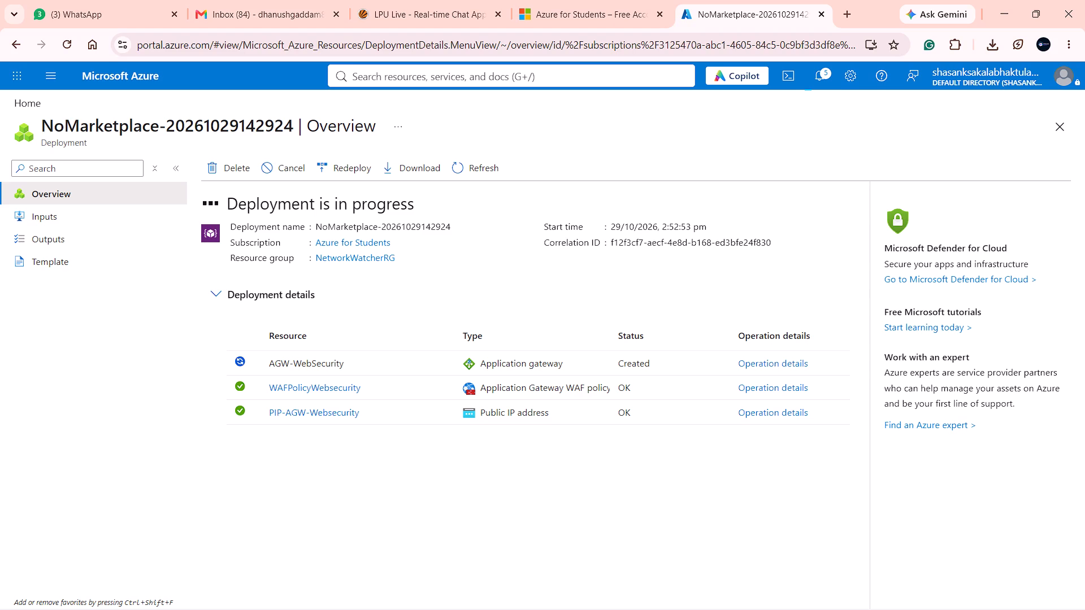
Refresh the deployment overview repeatedly to check the progress of the AGW-WebSecurity application gateway.
{"action": "scroll", "coordinate": [648, 159], "scroll_direction": "left", "scroll_amount": 1}
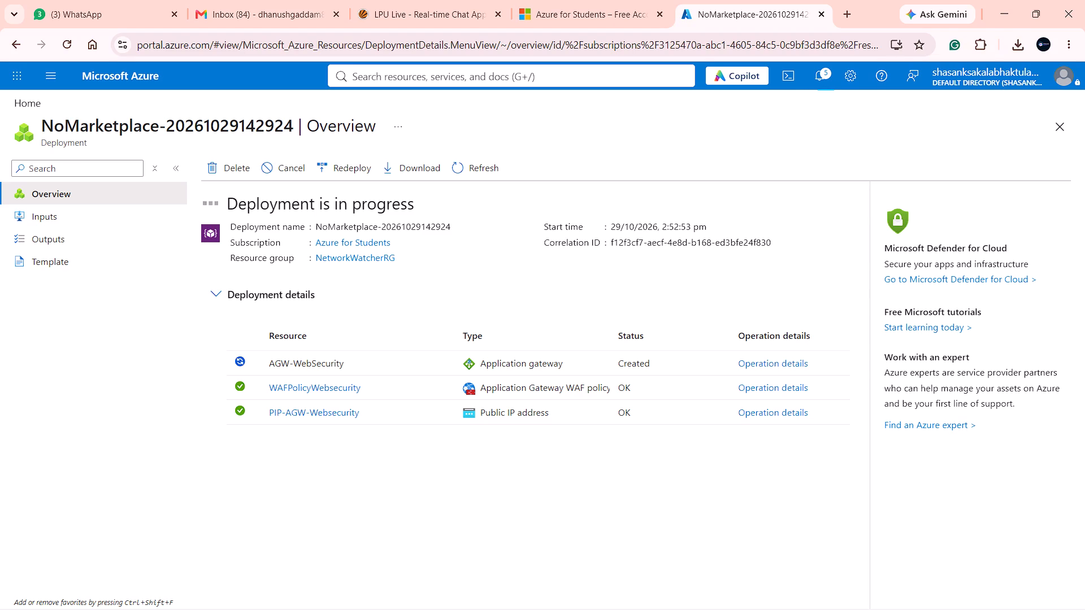
{"action": "left_click", "coordinate": [467, 173]}
{"action": "triple_click", "coordinate": [467, 173]}
{"action": "triple_click", "coordinate": [467, 173]}
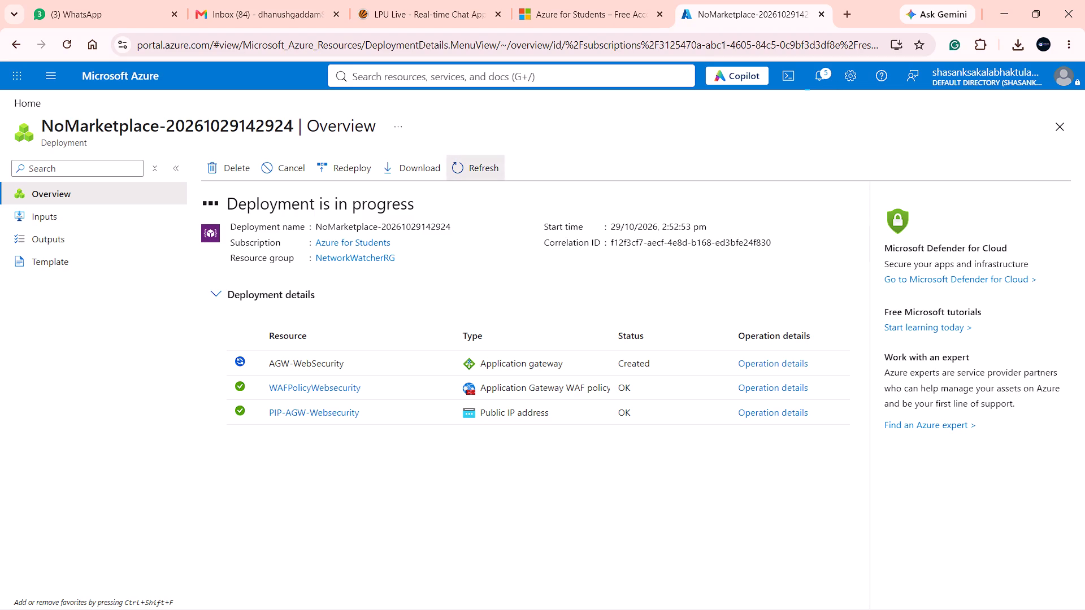
{"action": "left_click", "coordinate": [467, 173]}
{"action": "left_click", "coordinate": [604, 0]}
{"action": "left_click", "coordinate": [741, 0]}
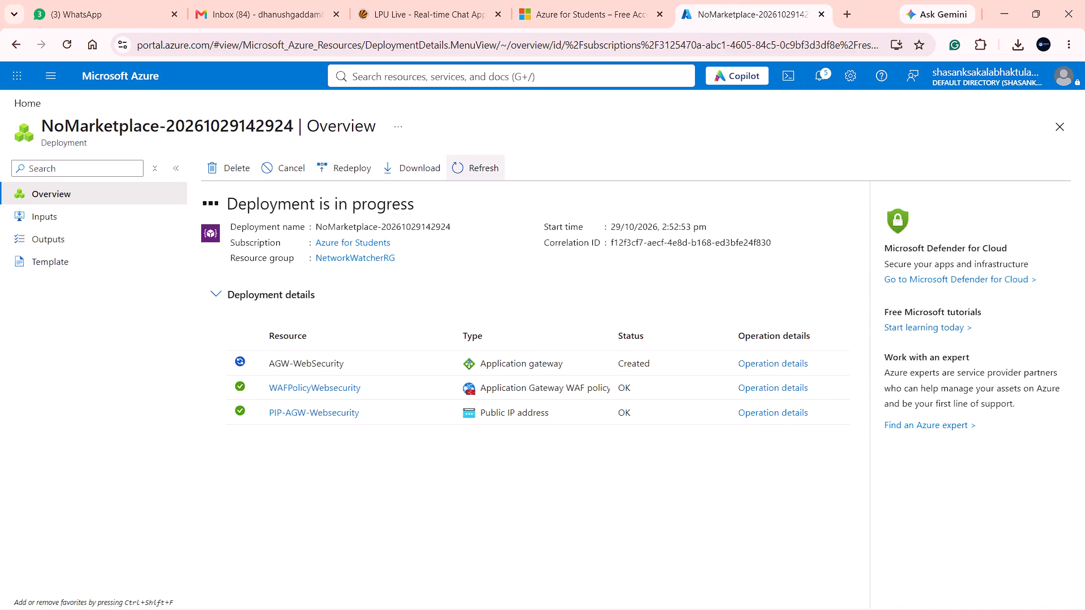
{"action": "triple_click", "coordinate": [490, 170]}
{"action": "triple_click", "coordinate": [490, 170]}
{"action": "left_click", "coordinate": [490, 170]}
Open the deployment's Inputs page and return to its Overview to reload the deployment status.
{"action": "left_click", "coordinate": [84, 216]}
{"action": "left_click", "coordinate": [94, 204]}
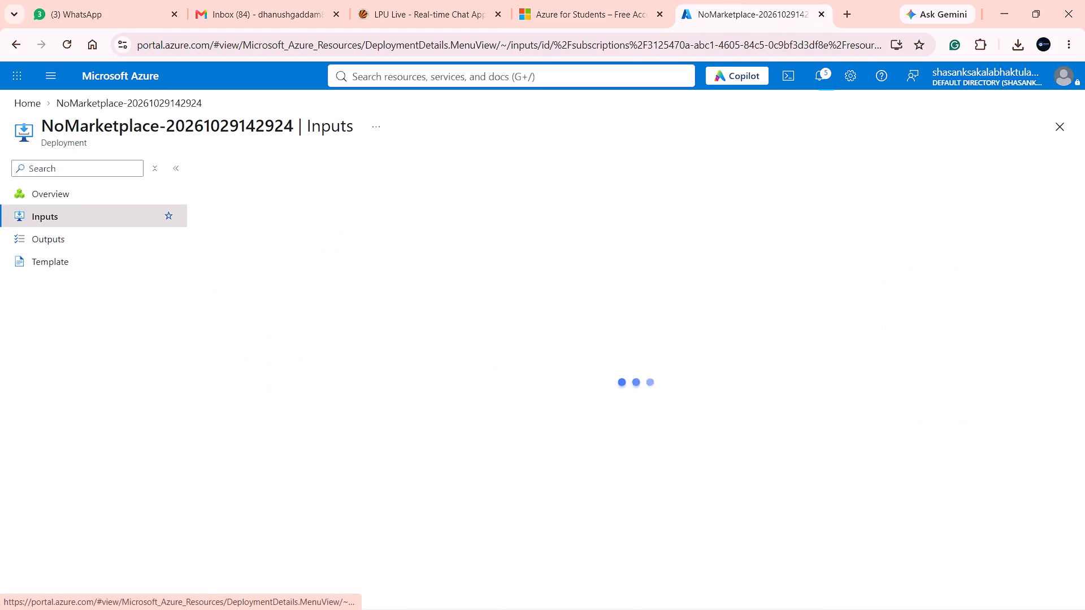
{"action": "left_click", "coordinate": [63, 189]}
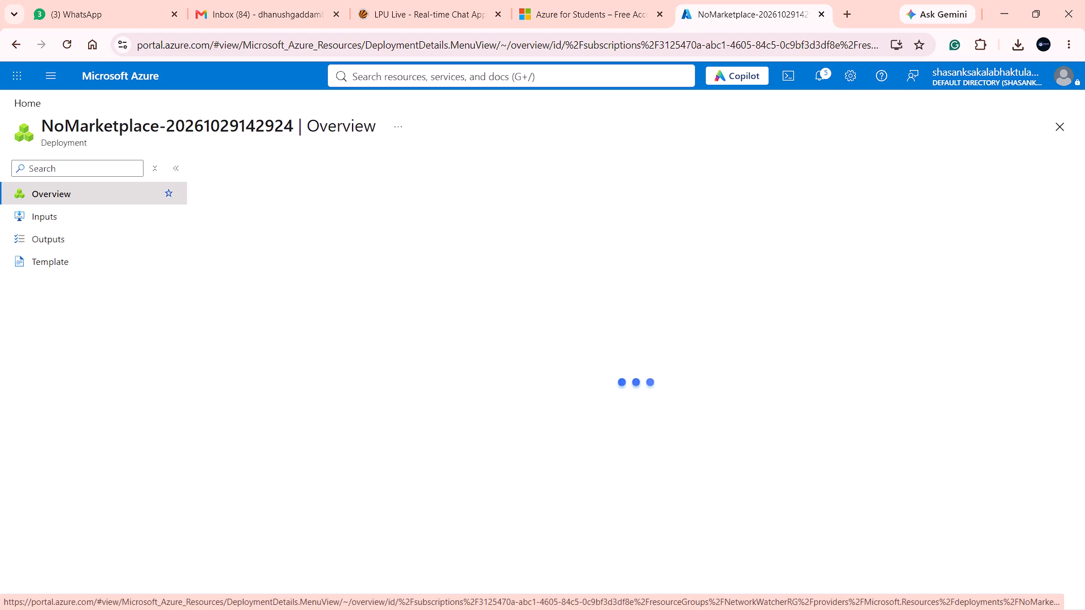
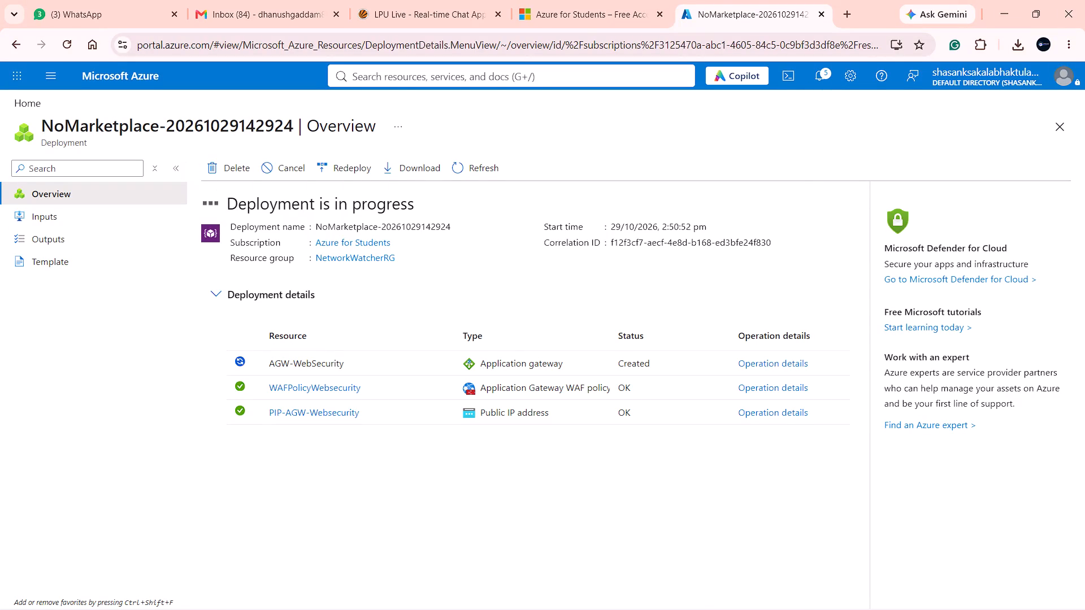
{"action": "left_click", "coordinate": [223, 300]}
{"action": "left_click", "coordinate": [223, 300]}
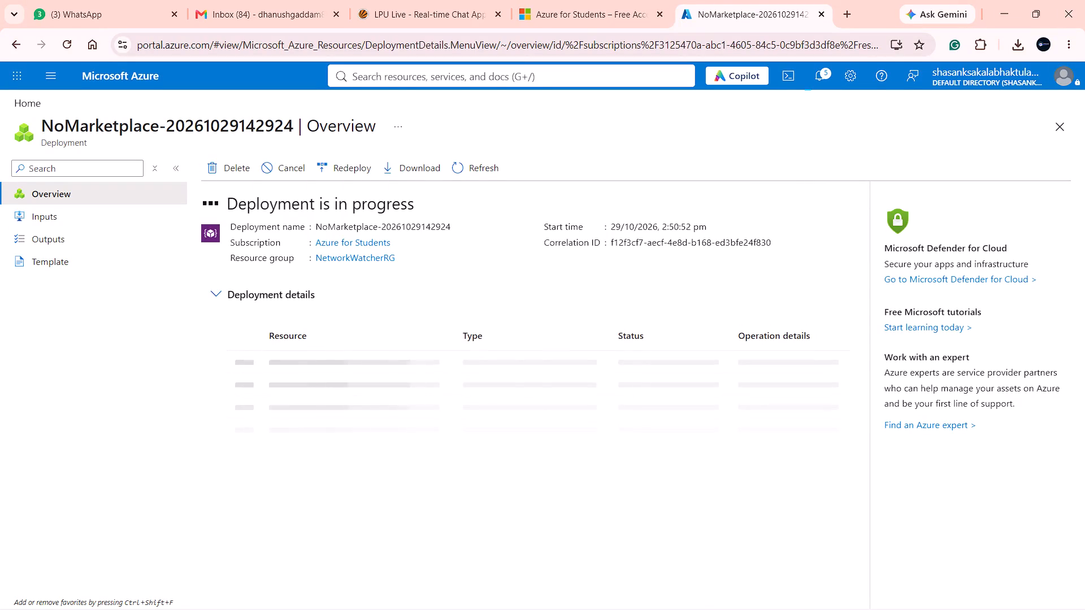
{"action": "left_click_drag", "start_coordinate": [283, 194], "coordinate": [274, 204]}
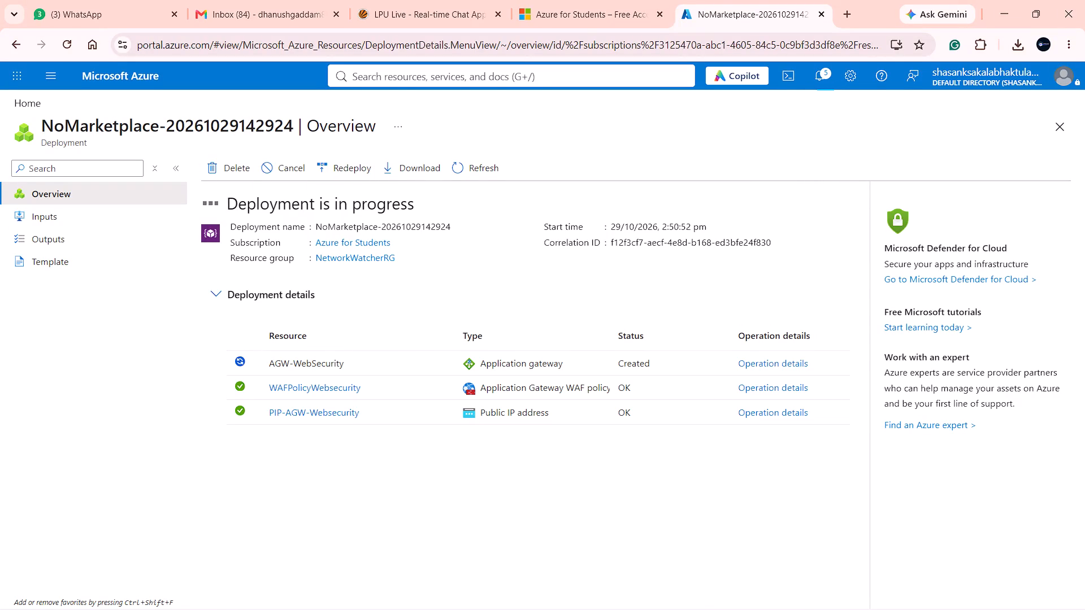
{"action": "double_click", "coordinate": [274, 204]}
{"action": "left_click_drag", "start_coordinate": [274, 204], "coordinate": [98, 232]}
Open the deployment's Outputs and Template pages, and return to its Overview.
{"action": "left_click", "coordinate": [98, 232]}
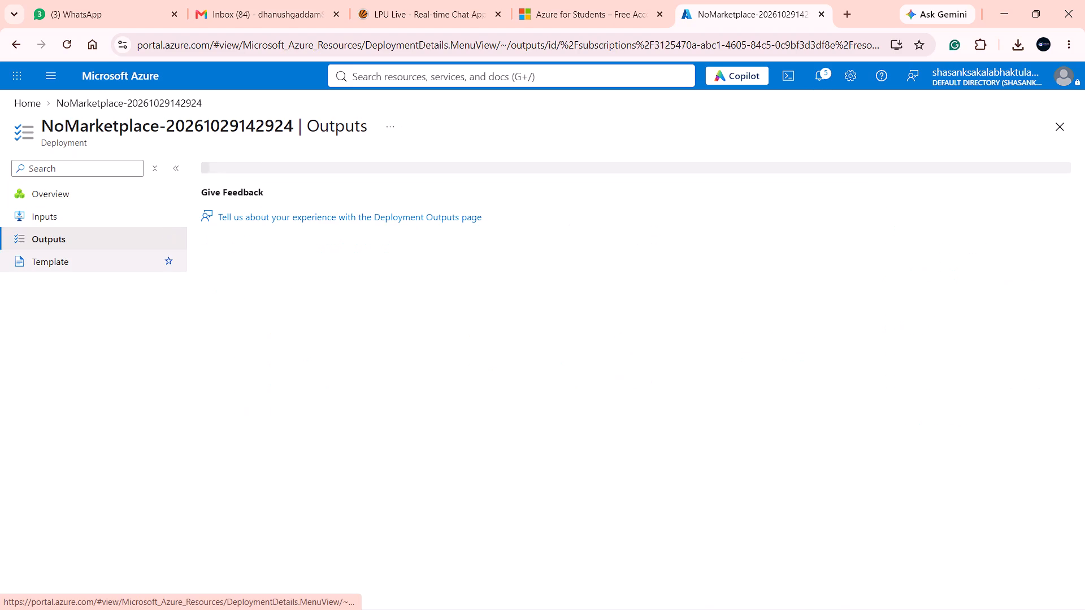
{"action": "left_click", "coordinate": [64, 261]}
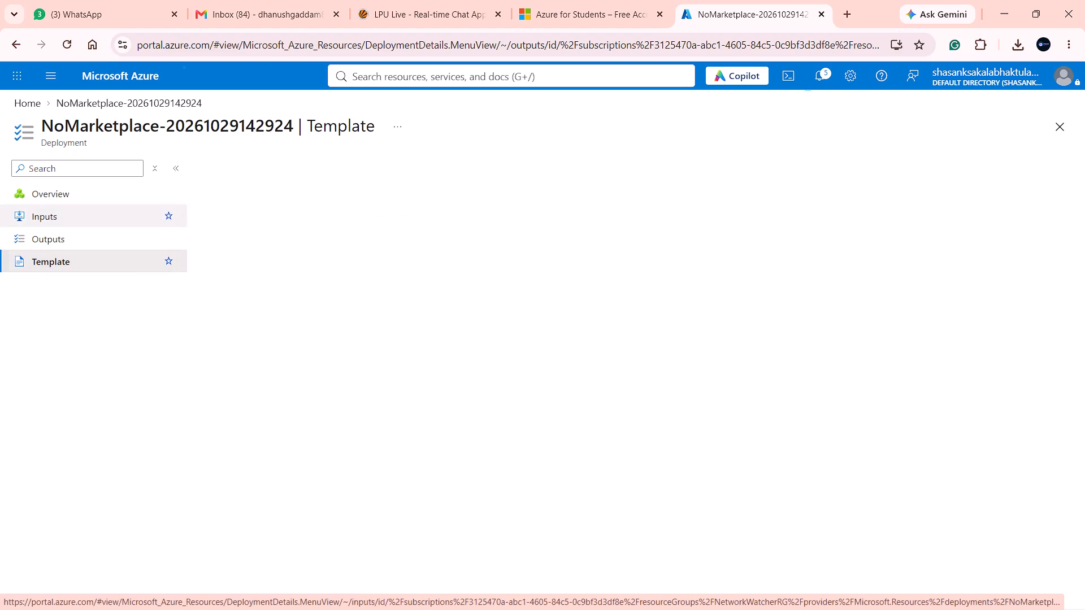
{"action": "left_click", "coordinate": [59, 186]}
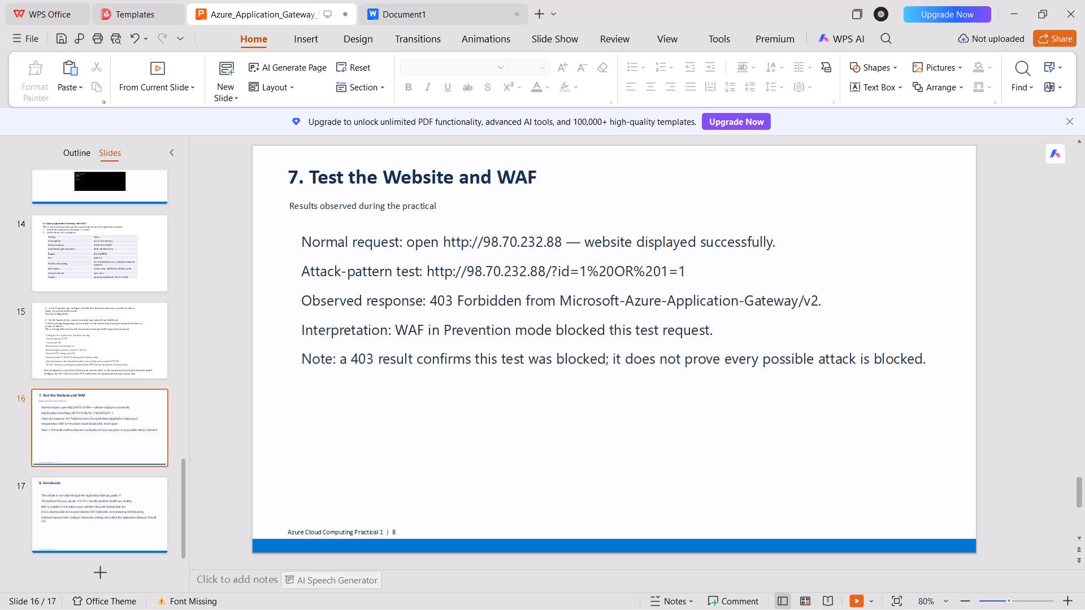
Switch to the WPS presentation and review the gateway routing slide and the "Test the Website and WAF" slide.
{"action": "key", "text": "Left"}
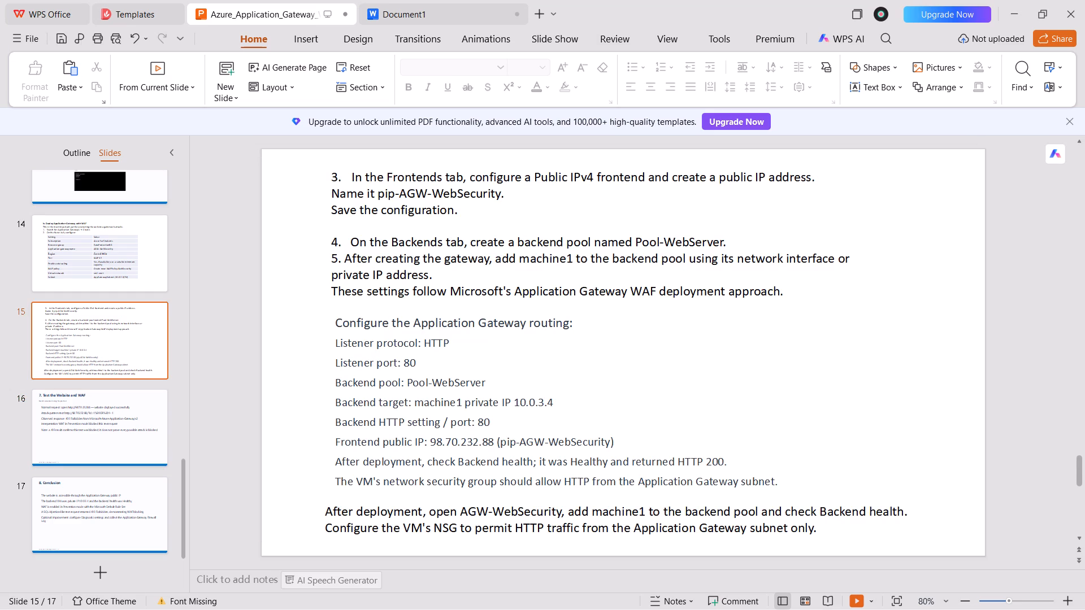
{"action": "key", "text": "Right"}
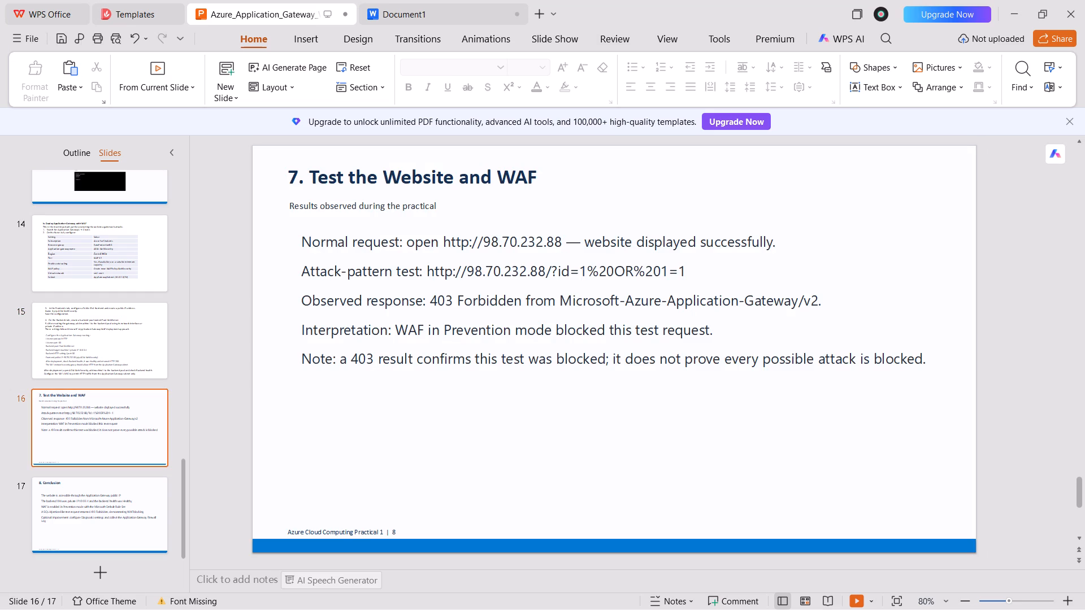
{"action": "key", "text": "Right"}
{"action": "key", "text": "Right"}
{"action": "key", "text": "Left"}
{"action": "key", "text": "Left"}
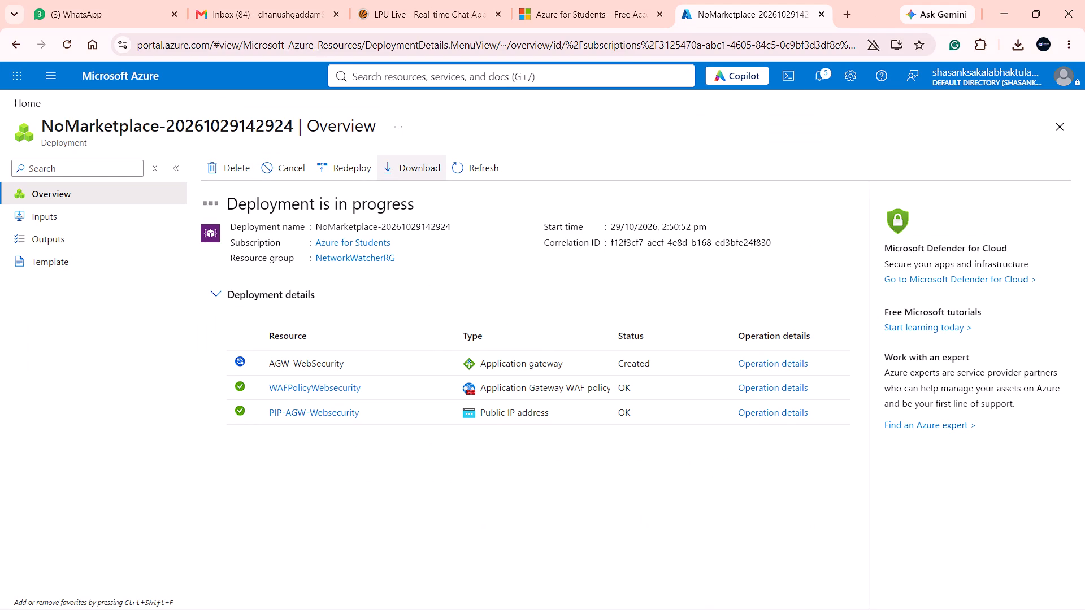
Back in the Azure portal, refresh and reload the deployment overview to check its progress, dismissing the feedback prompt.
{"action": "left_click", "coordinate": [466, 169]}
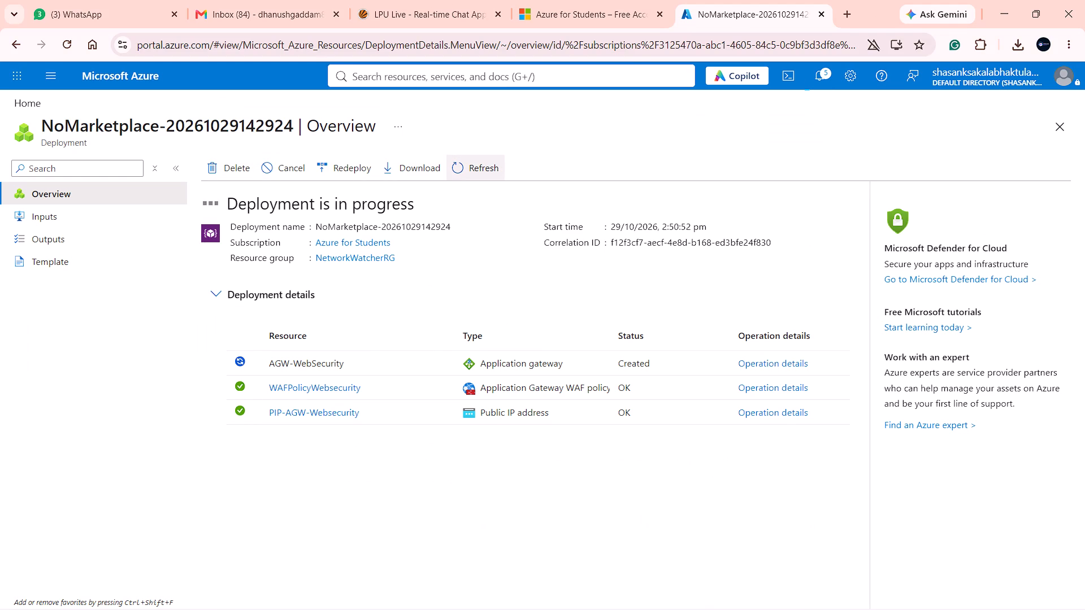
{"action": "double_click", "coordinate": [466, 169]}
{"action": "triple_click", "coordinate": [466, 169]}
{"action": "triple_click", "coordinate": [466, 169]}
{"action": "left_click", "coordinate": [63, 37]}
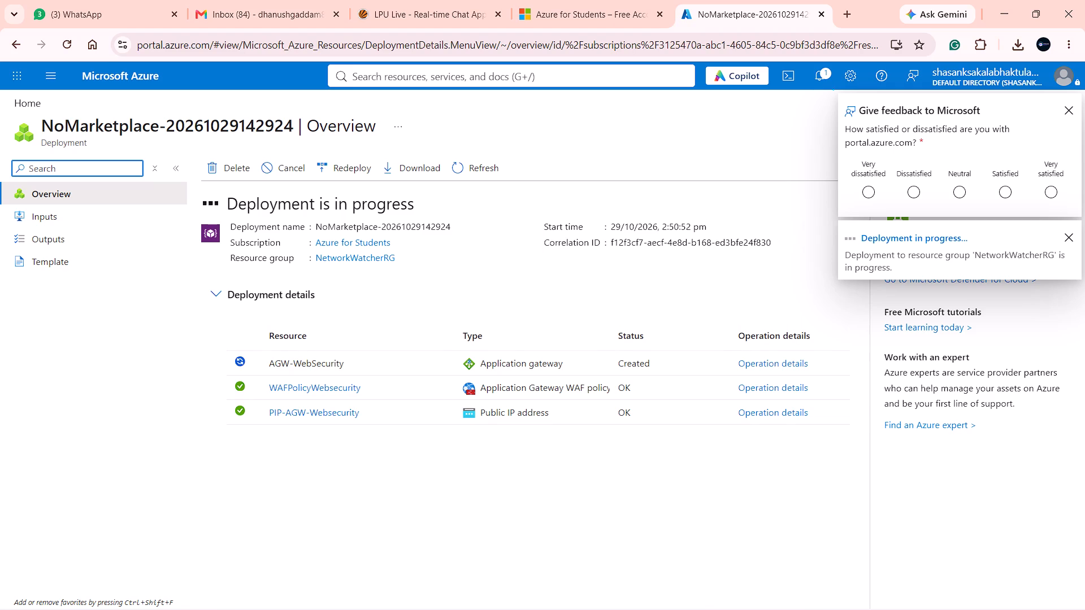
{"action": "left_click", "coordinate": [1067, 109]}
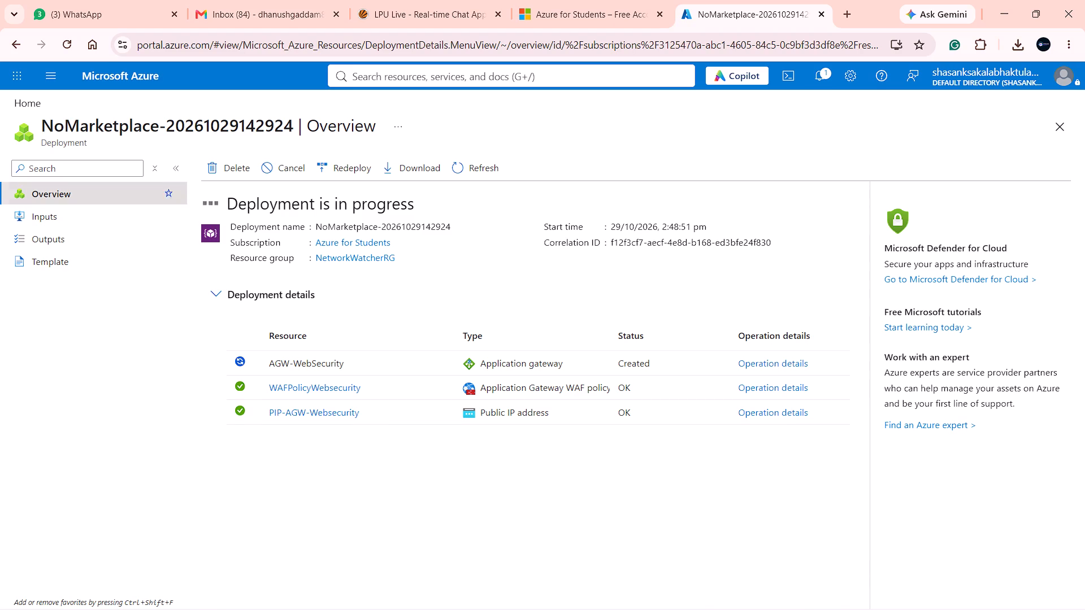
{"action": "left_click", "coordinate": [76, 38]}
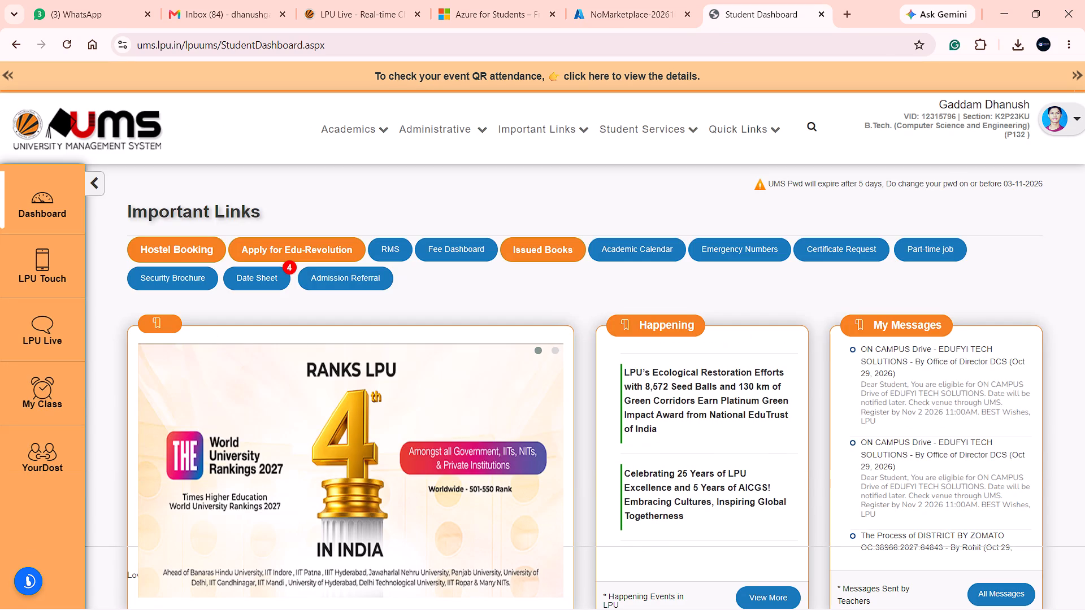
From the UMS dashboard, open the placement portal's home page and view the list of upcoming placement drives.
{"action": "left_click", "coordinate": [805, 128]}
{"action": "left_click", "coordinate": [809, 127]}
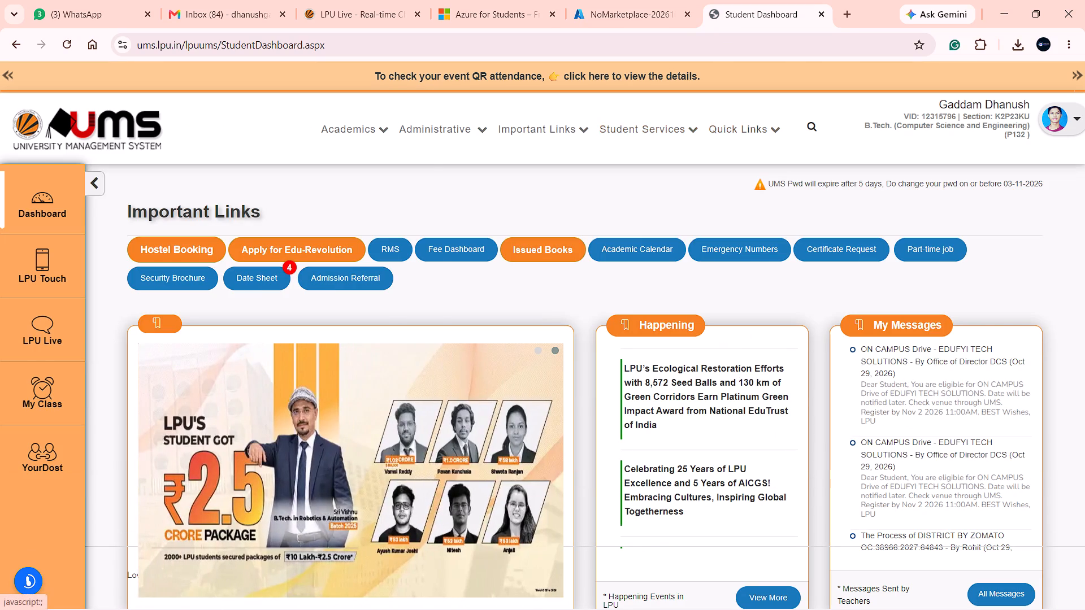
{"action": "left_click", "coordinate": [427, 167]}
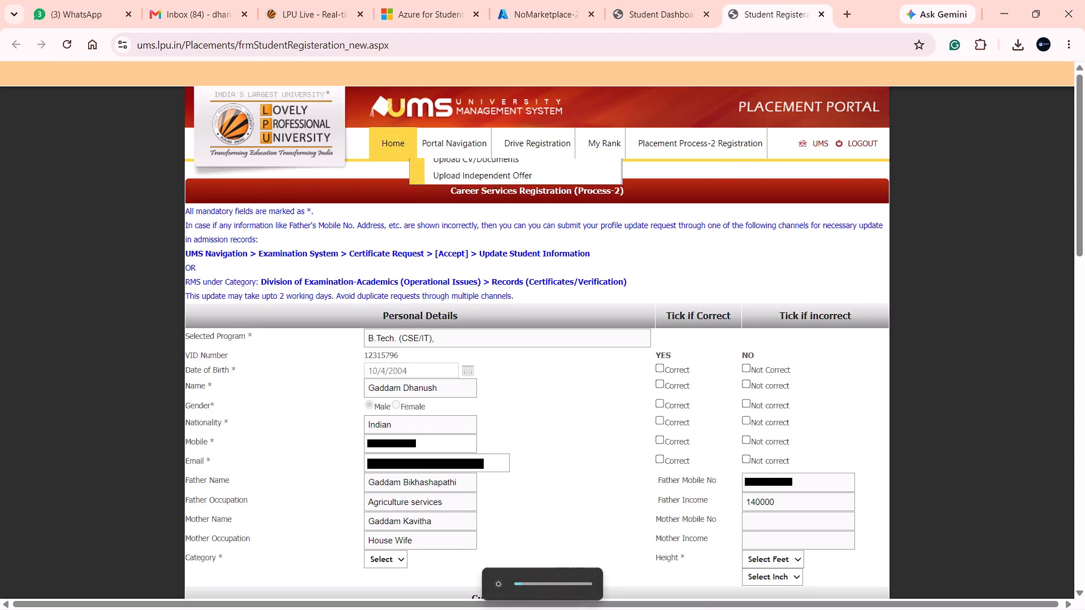
{"action": "left_click", "coordinate": [386, 143]}
{"action": "scroll", "coordinate": [453, 357], "scroll_direction": "down", "scroll_amount": 4}
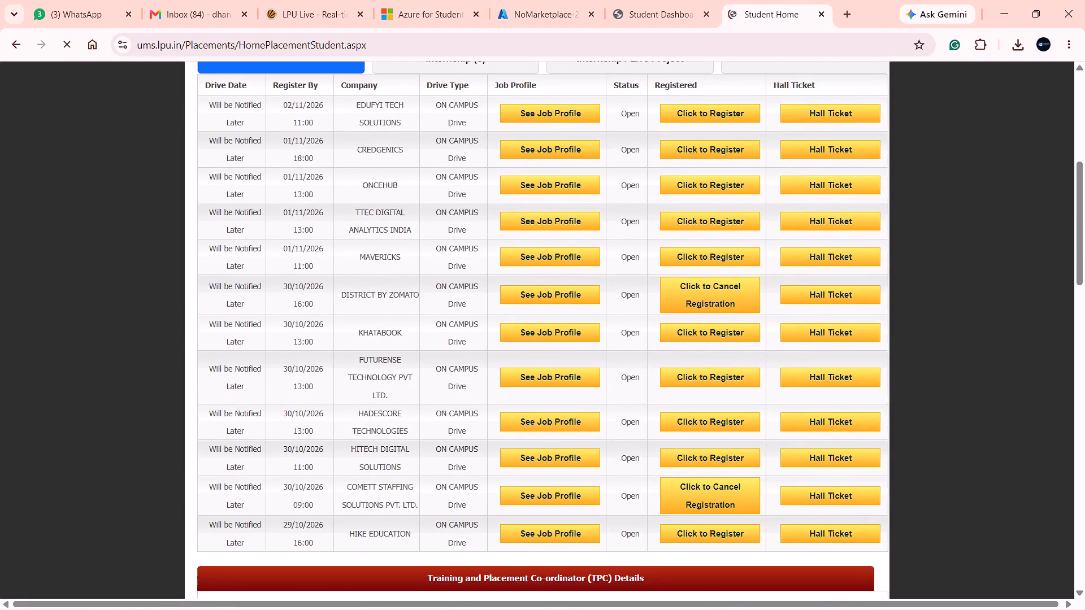
{"action": "scroll", "coordinate": [372, 261], "scroll_direction": "up", "scroll_amount": 1}
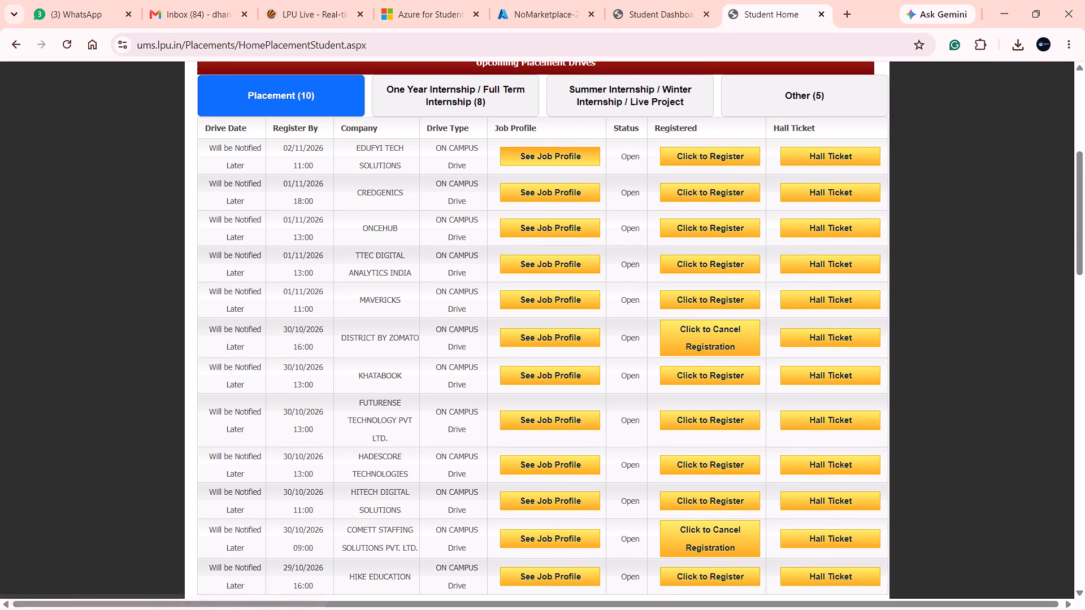
Open the EDUFYI TECH SOLUTIONS job profile and read its salary, position overview, candidate profile, responsibilities and required skills.
{"action": "left_click", "coordinate": [570, 154]}
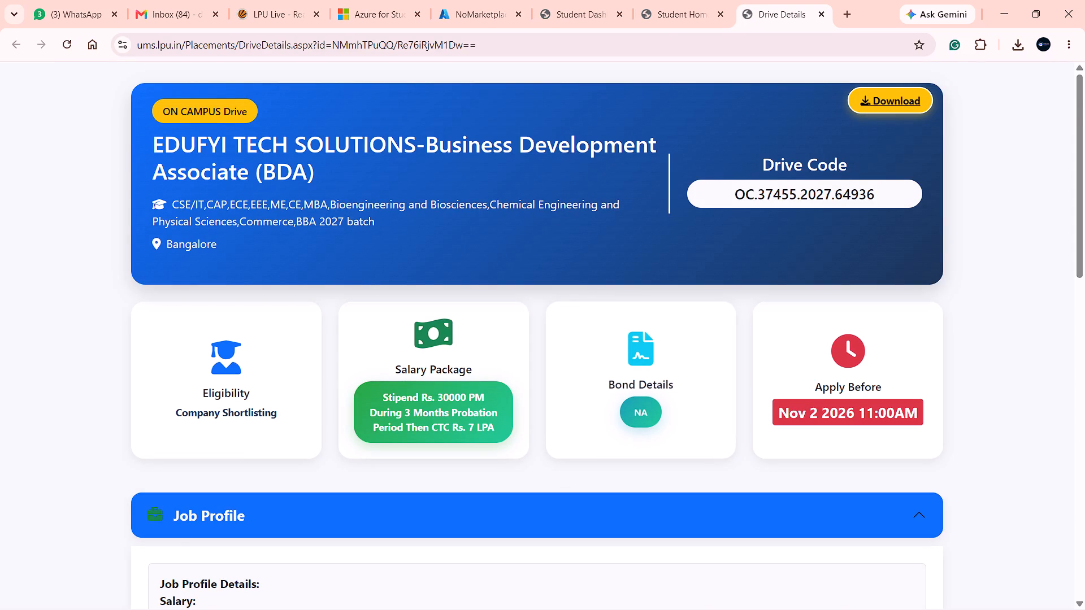
{"action": "scroll", "coordinate": [297, 231], "scroll_direction": "down", "scroll_amount": 2}
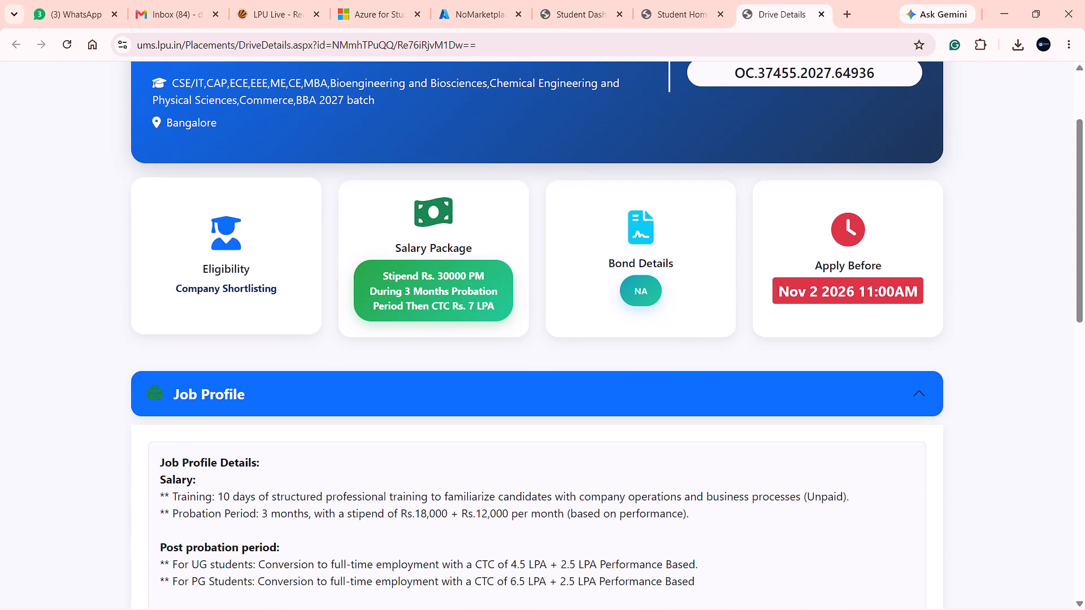
{"action": "scroll", "coordinate": [297, 231], "scroll_direction": "down", "scroll_amount": 2}
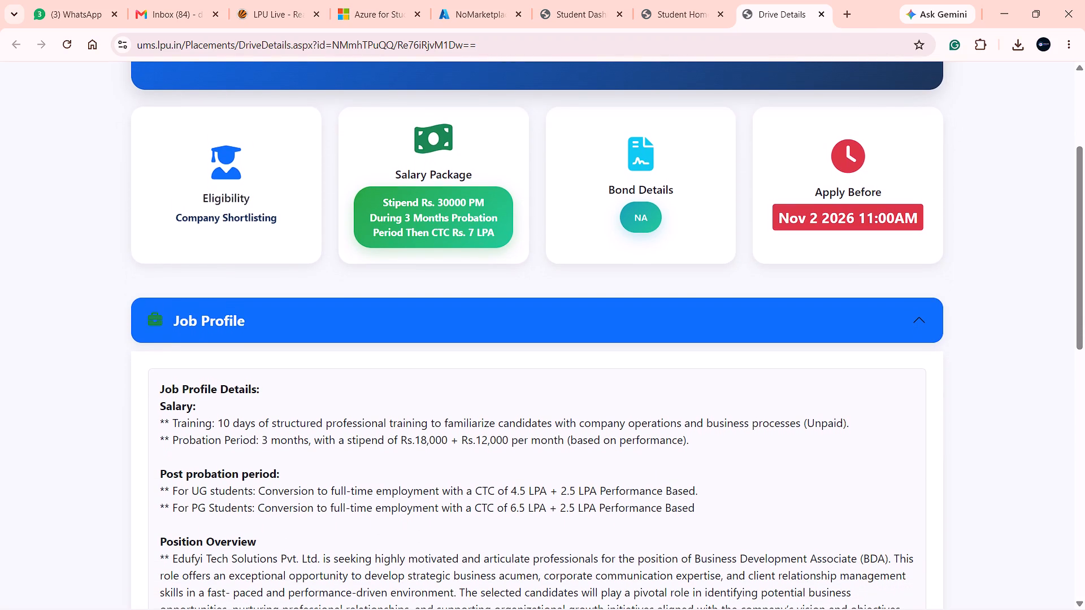
{"action": "scroll", "coordinate": [284, 340], "scroll_direction": "down", "scroll_amount": 1}
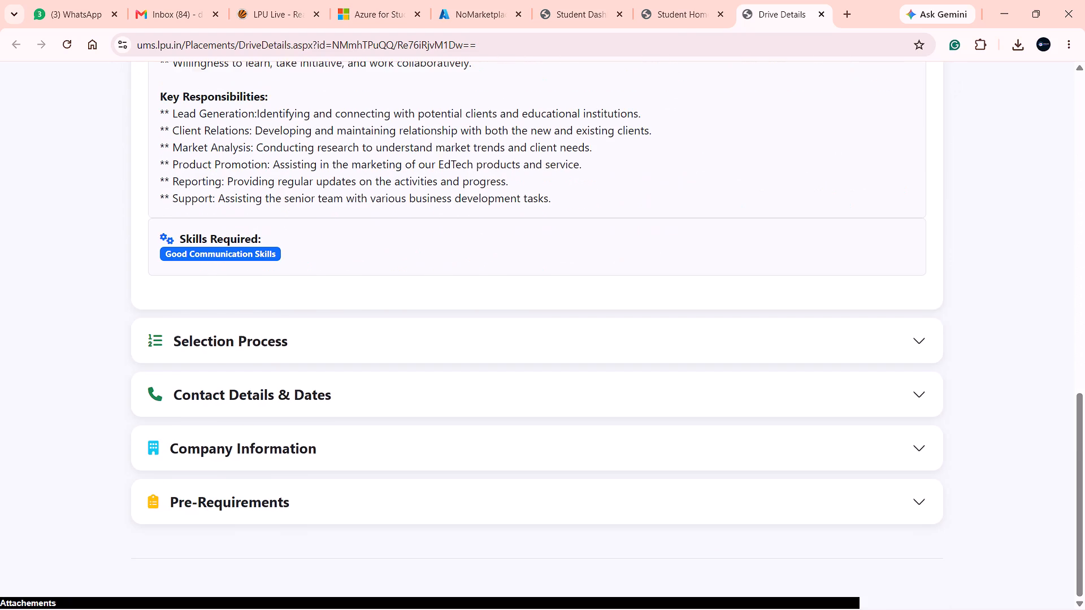
{"action": "scroll", "coordinate": [284, 340], "scroll_direction": "up", "scroll_amount": 9}
{"action": "scroll", "coordinate": [284, 340], "scroll_direction": "down", "scroll_amount": 2}
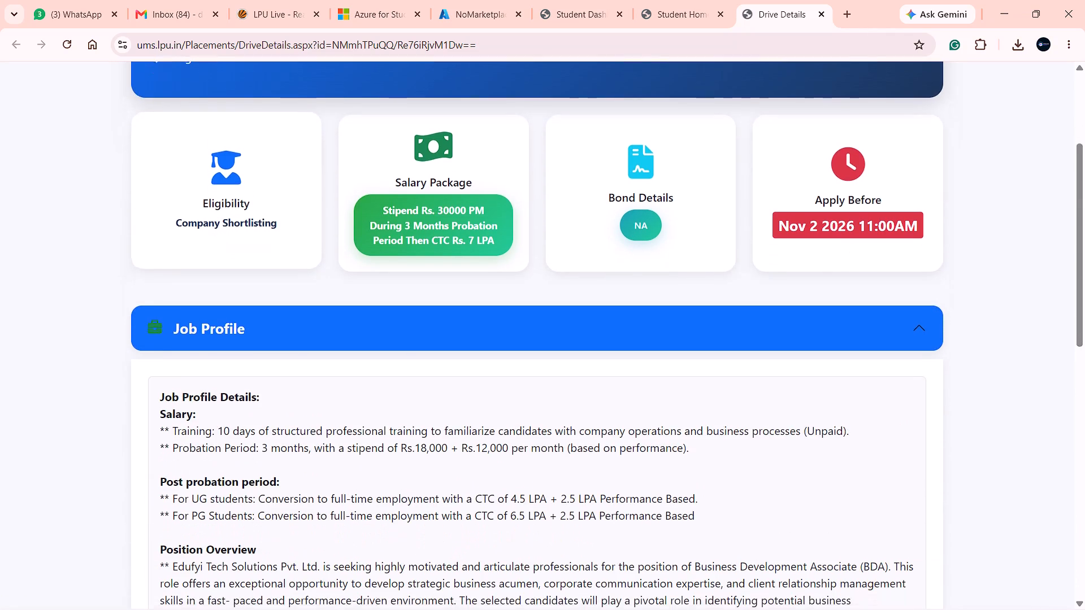
{"action": "scroll", "coordinate": [284, 340], "scroll_direction": "down", "scroll_amount": 2}
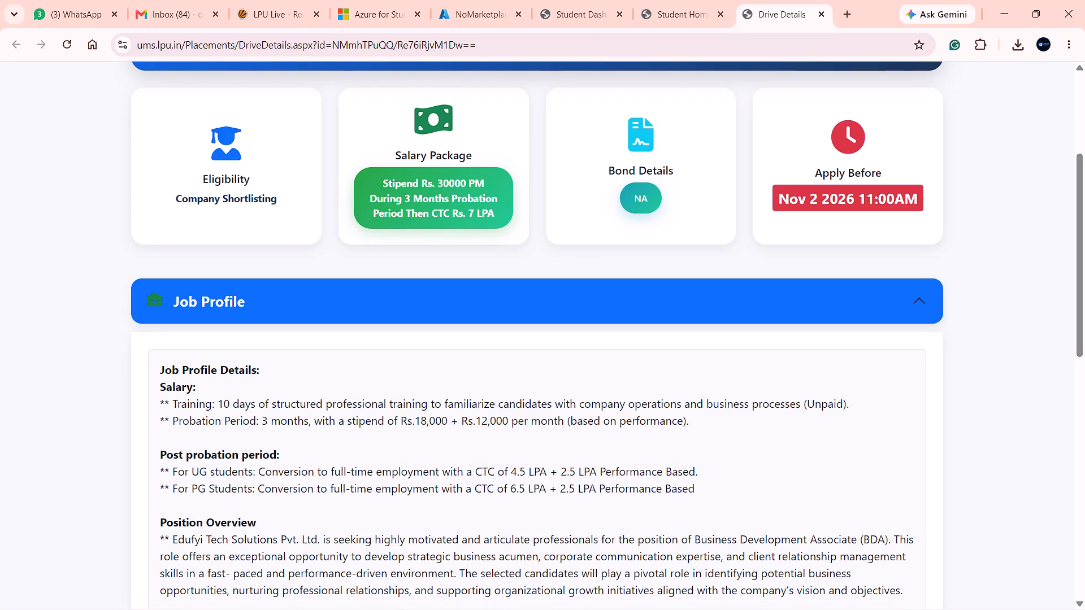
{"action": "scroll", "coordinate": [361, 502], "scroll_direction": "down", "scroll_amount": 2}
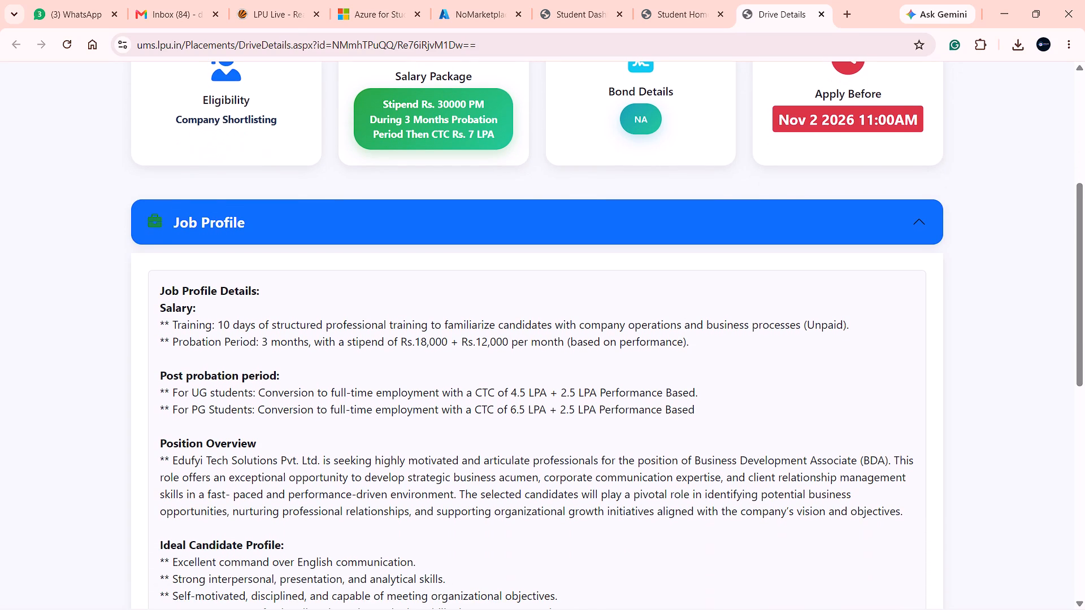
{"action": "scroll", "coordinate": [361, 502], "scroll_direction": "down", "scroll_amount": 1}
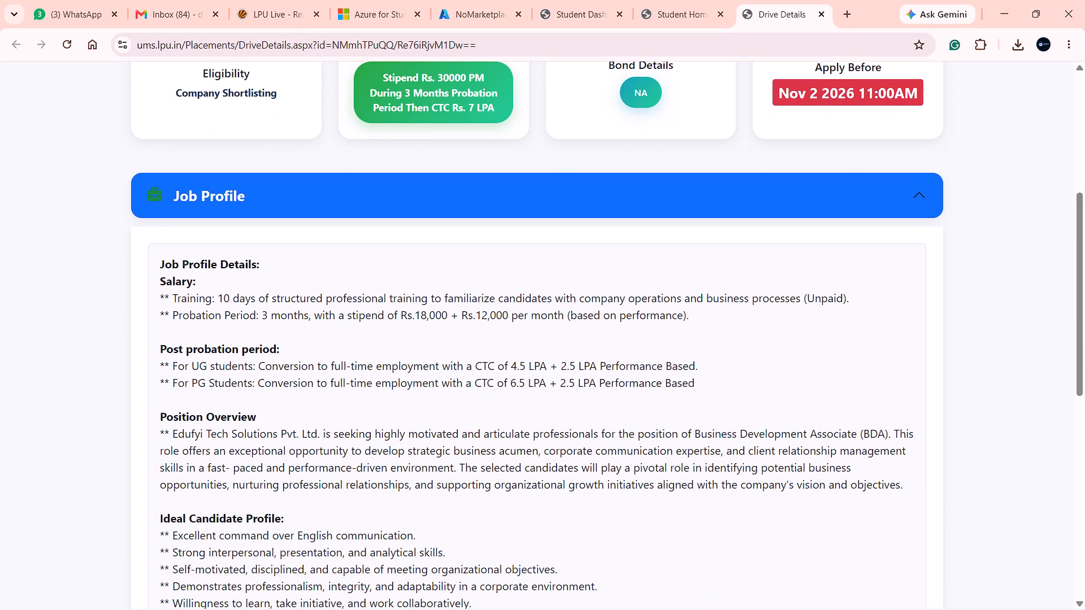
{"action": "scroll", "coordinate": [361, 502], "scroll_direction": "down", "scroll_amount": 1}
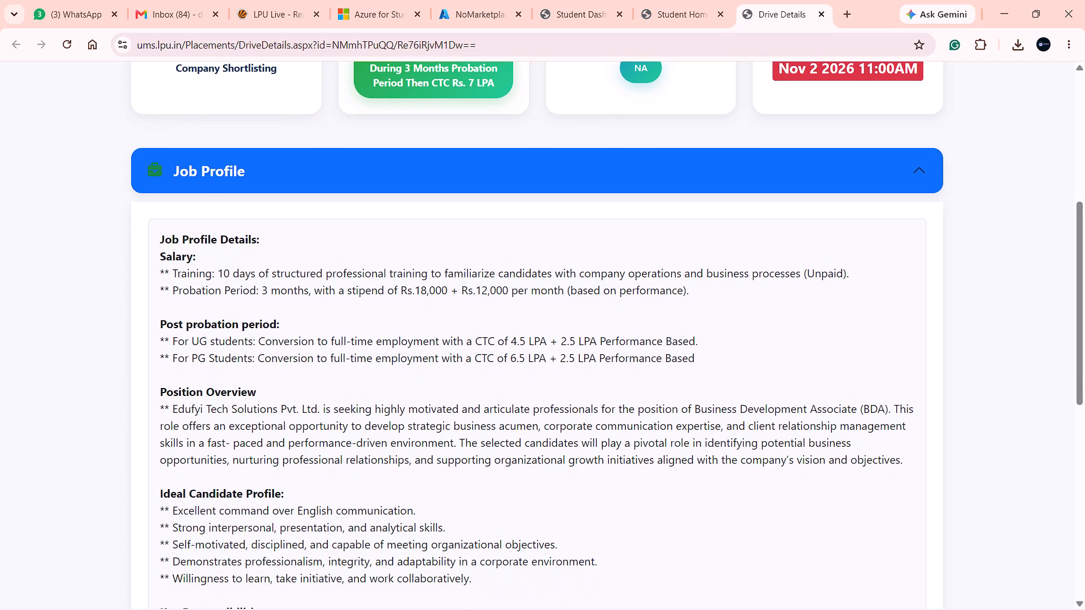
{"action": "scroll", "coordinate": [361, 502], "scroll_direction": "down", "scroll_amount": 1}
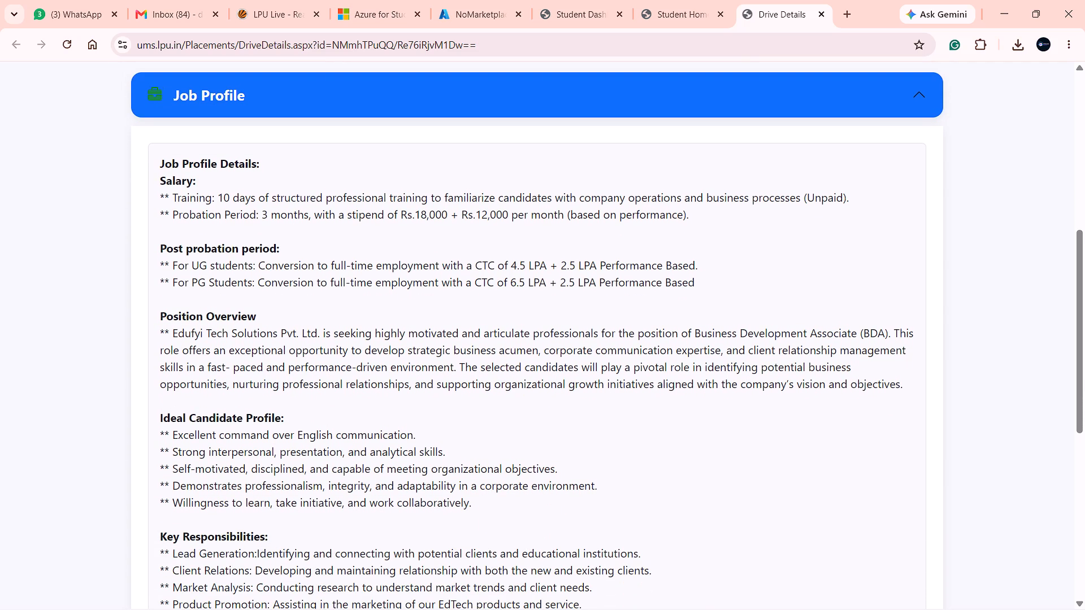
{"action": "scroll", "coordinate": [362, 492], "scroll_direction": "down", "scroll_amount": 1}
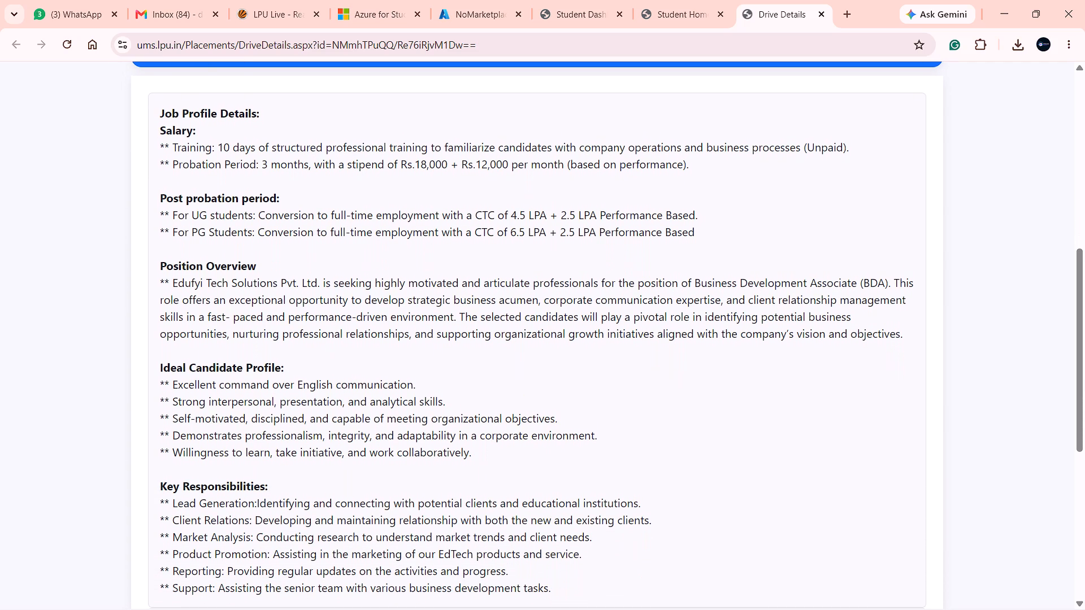
{"action": "scroll", "coordinate": [362, 483], "scroll_direction": "down", "scroll_amount": 1}
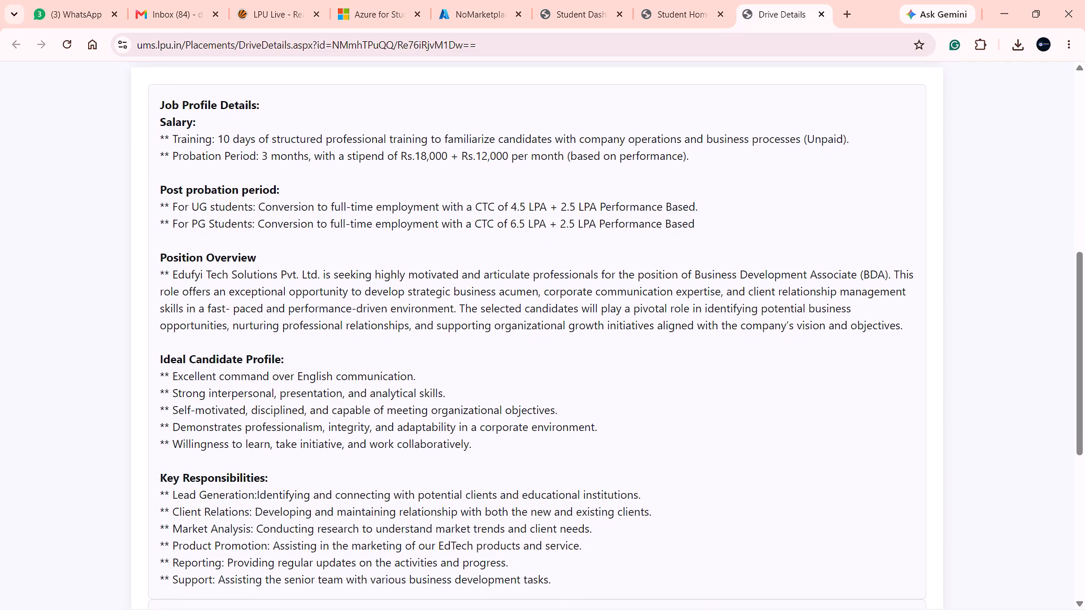
{"action": "scroll", "coordinate": [362, 483], "scroll_direction": "down", "scroll_amount": 2}
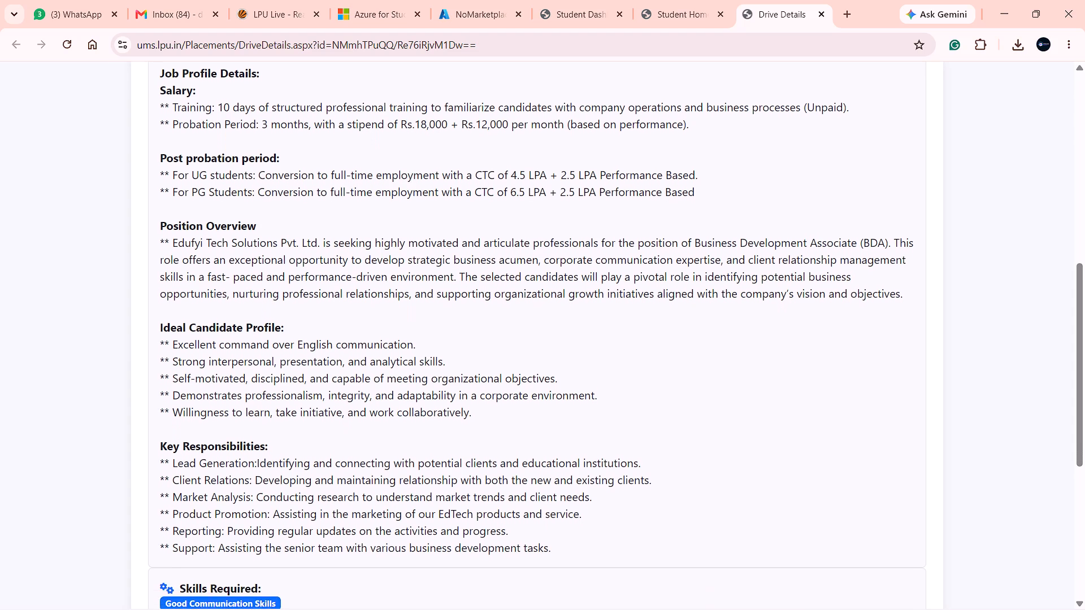
{"action": "scroll", "coordinate": [362, 483], "scroll_direction": "down", "scroll_amount": 1}
{"action": "scroll", "coordinate": [362, 483], "scroll_direction": "up", "scroll_amount": 2}
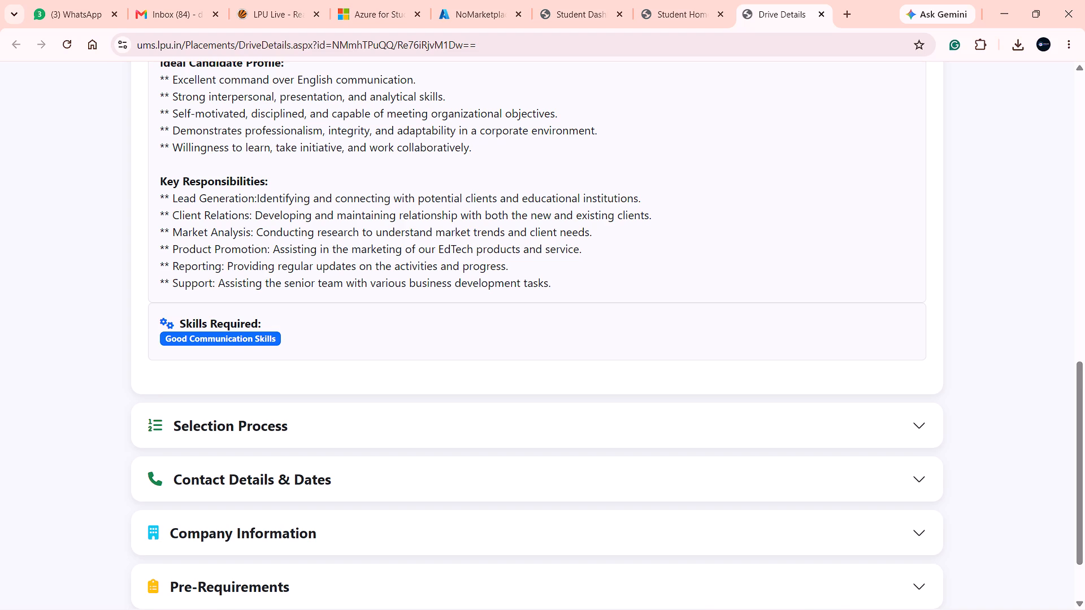
Examine the drive's Selection Process and Pre-Requirements sections, and return to the placement drives list.
{"action": "scroll", "coordinate": [330, 290], "scroll_direction": "down", "scroll_amount": 1}
{"action": "left_click", "coordinate": [295, 367]}
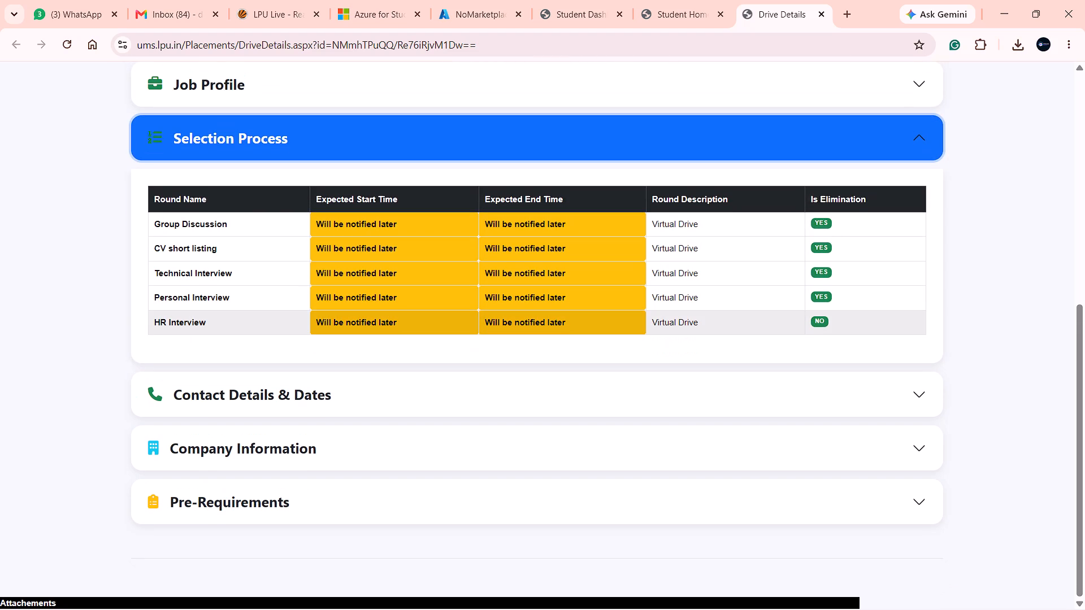
{"action": "left_click", "coordinate": [379, 142]}
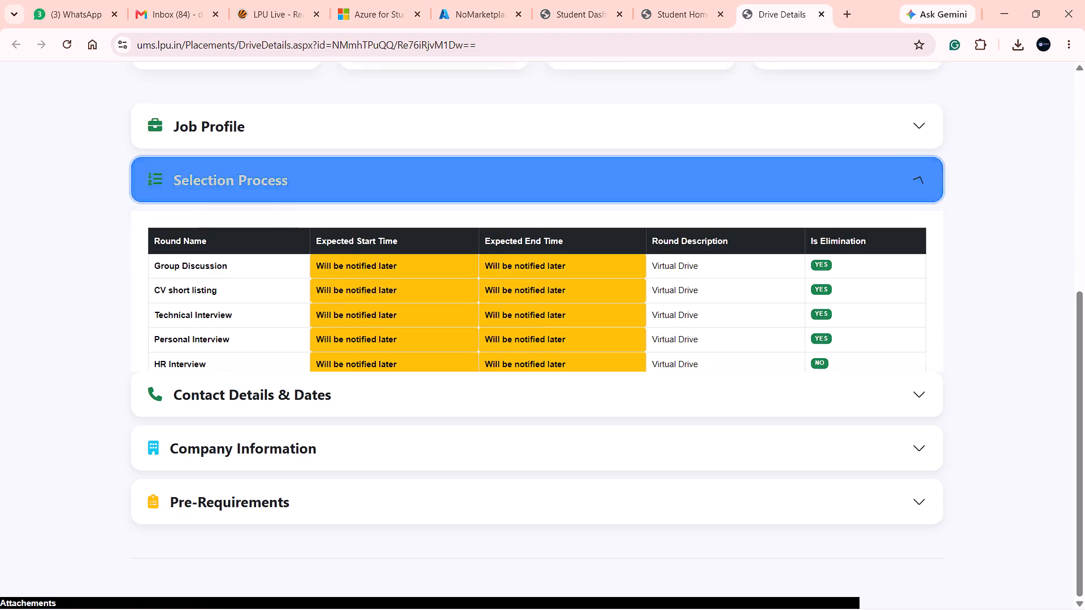
{"action": "left_click", "coordinate": [349, 486]}
{"action": "scroll", "coordinate": [349, 486], "scroll_direction": "down", "scroll_amount": 4}
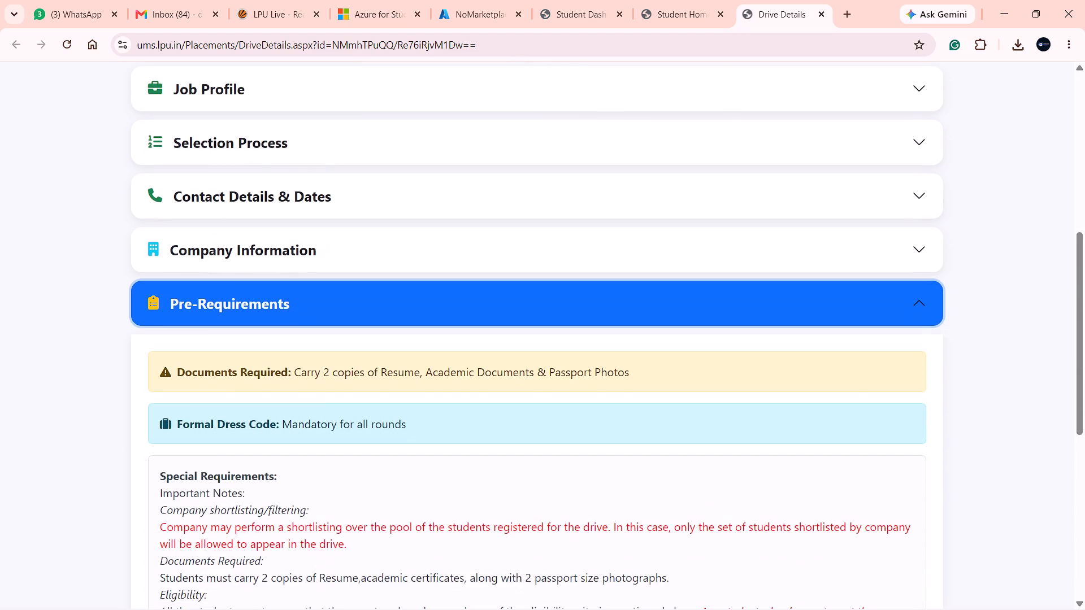
{"action": "scroll", "coordinate": [349, 486], "scroll_direction": "down", "scroll_amount": 2}
{"action": "scroll", "coordinate": [349, 486], "scroll_direction": "up", "scroll_amount": 8}
{"action": "left_click", "coordinate": [695, 0]}
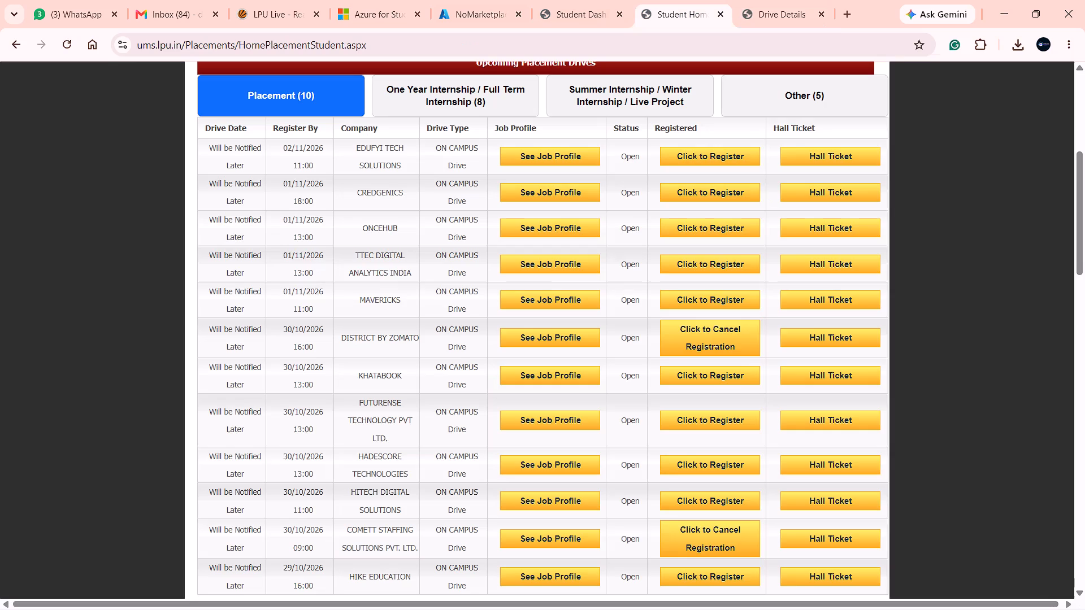
Switch to the Azure portal and check the Application Gateway deployment's progress on its overview page.
{"action": "left_click", "coordinate": [485, 1]}
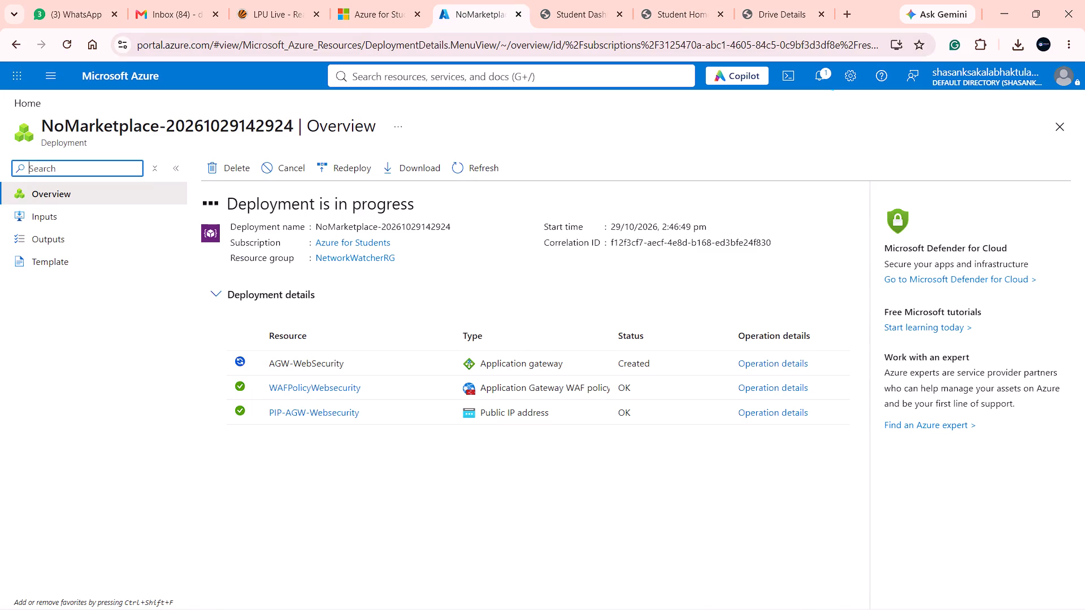
{"action": "scroll", "coordinate": [365, 367], "scroll_direction": "up", "scroll_amount": 7}
{"action": "left_click", "coordinate": [555, 8]}
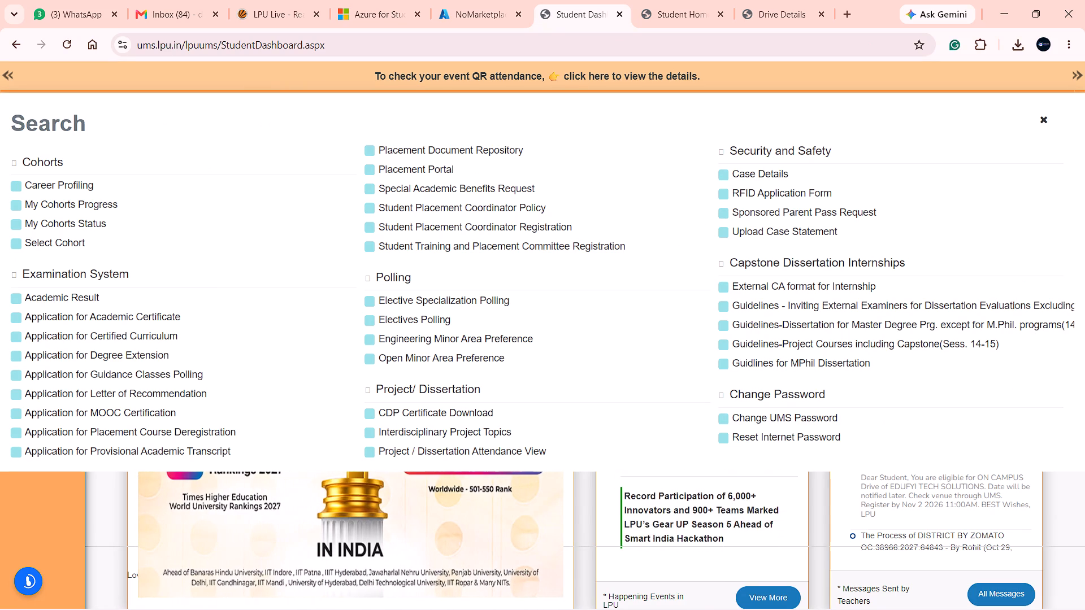
{"action": "left_click", "coordinate": [1046, 119]}
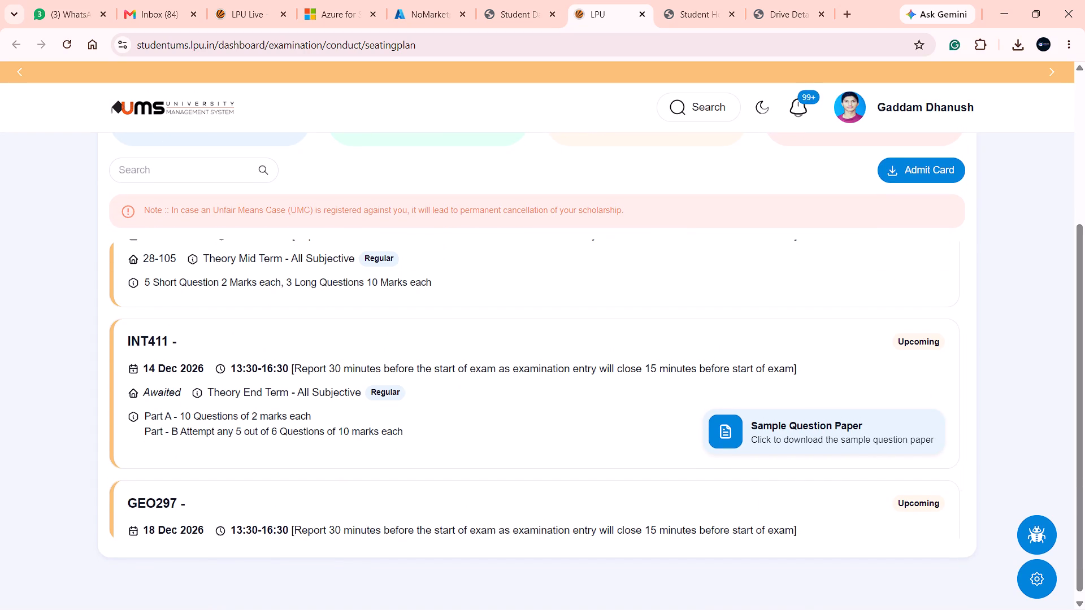
{"action": "scroll", "coordinate": [364, 417], "scroll_direction": "up", "scroll_amount": 2}
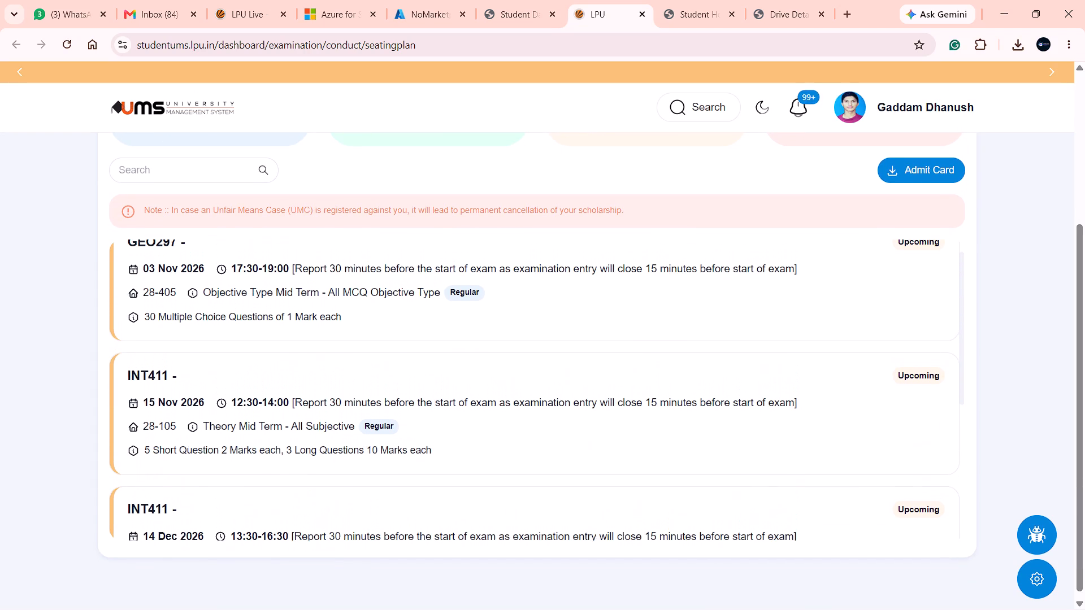
{"action": "left_click", "coordinate": [643, 11]}
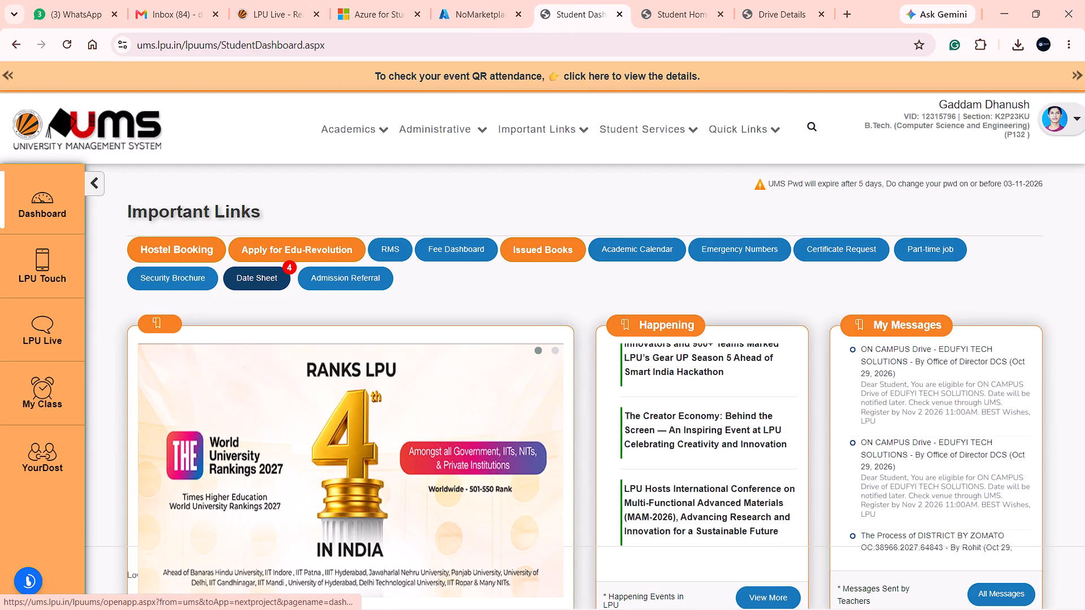
Close the EDUFYI TECH SOLUTIONS drive details page, returning to the placement drives list.
{"action": "left_click", "coordinate": [687, 10]}
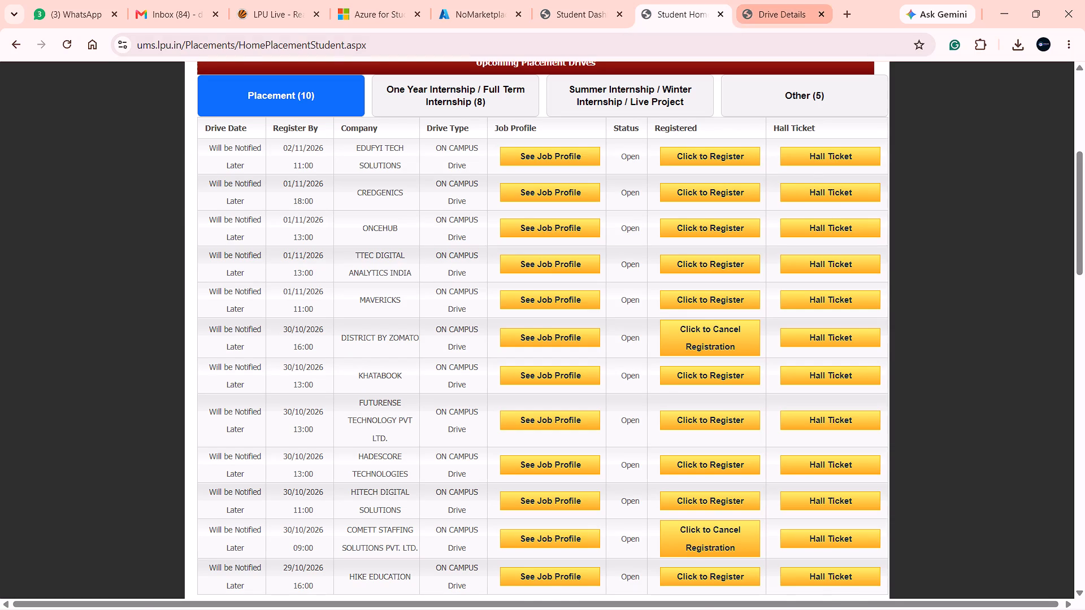
{"action": "left_click", "coordinate": [779, 0]}
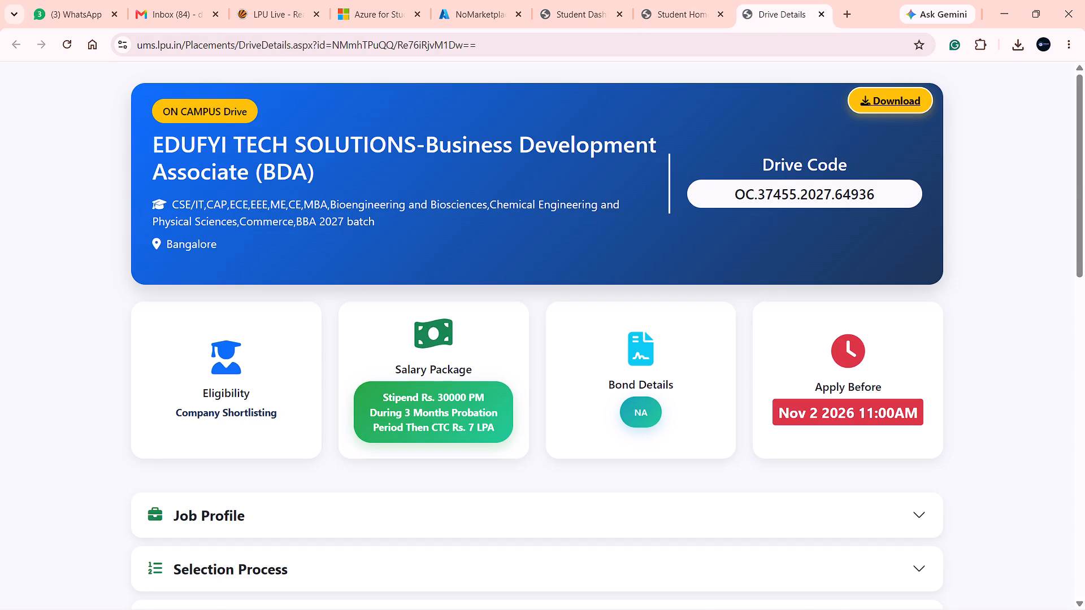
{"action": "left_click", "coordinate": [820, 8]}
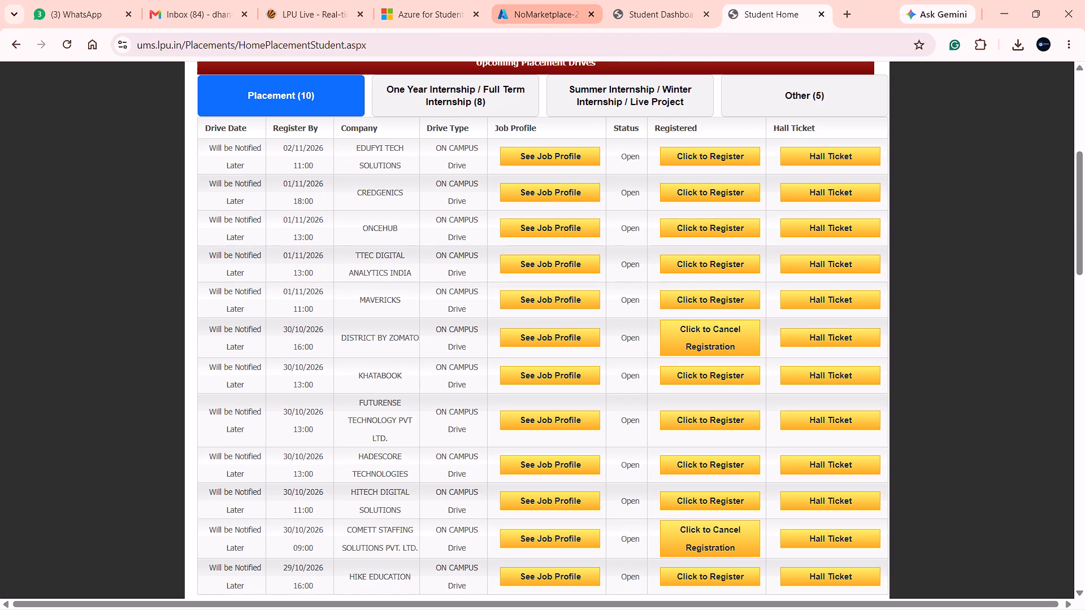
Recheck the Application Gateway deployment's progress in the Azure portal, glancing at the UMS dashboard and placement drives list between checks.
{"action": "left_click", "coordinate": [531, 12]}
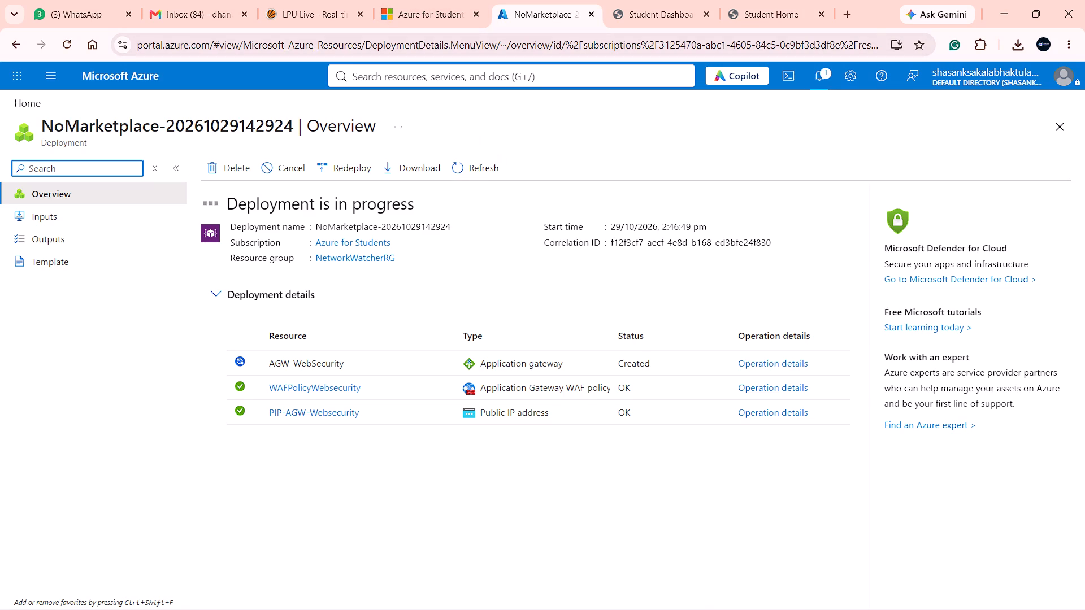
{"action": "left_click", "coordinate": [659, 0]}
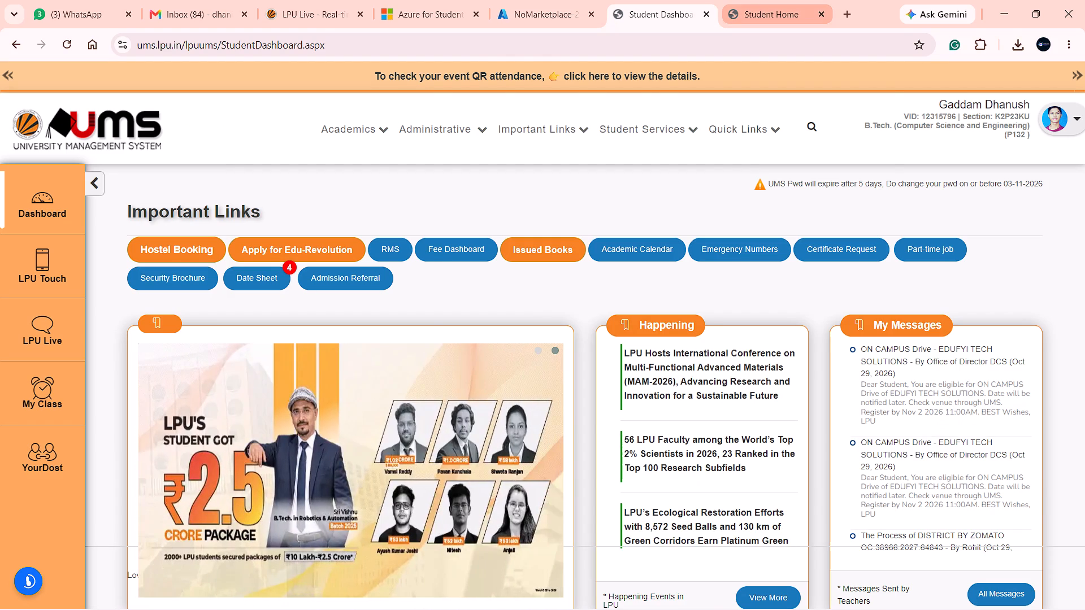
{"action": "left_click", "coordinate": [743, 19]}
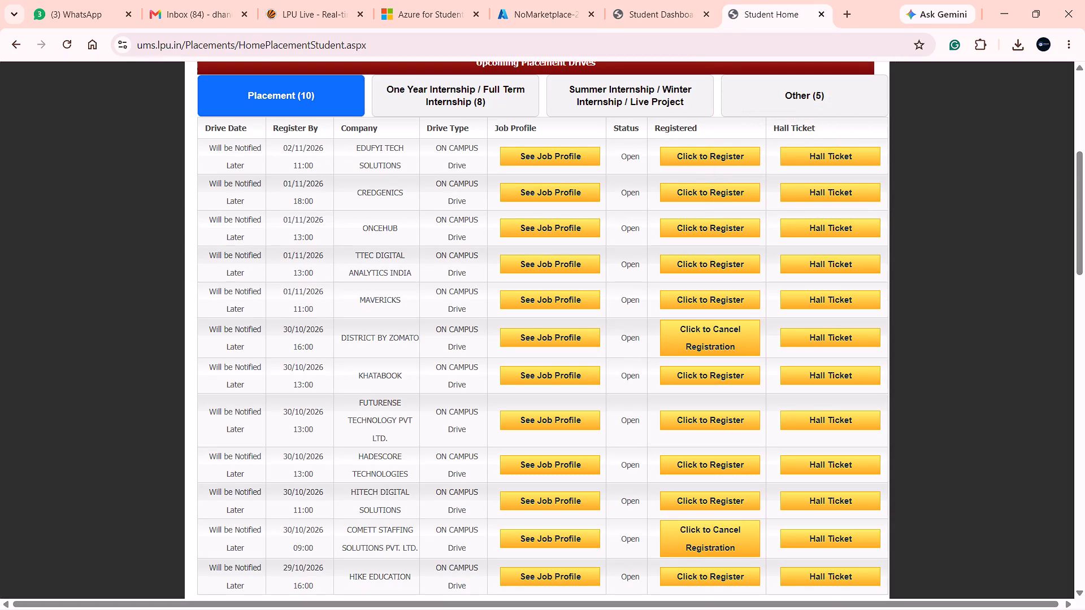
{"action": "left_click", "coordinate": [507, 8]}
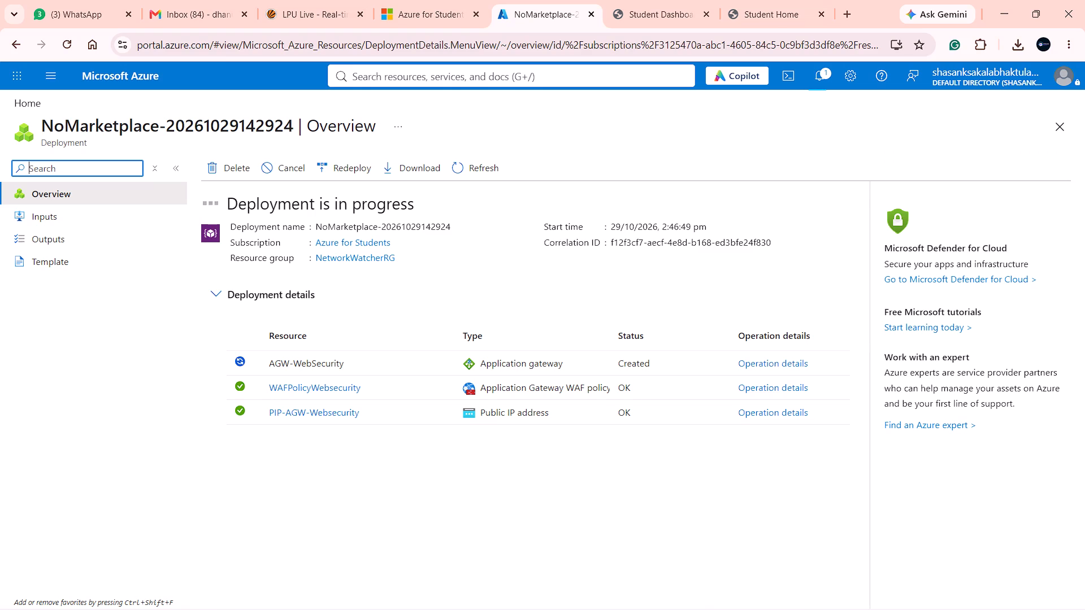